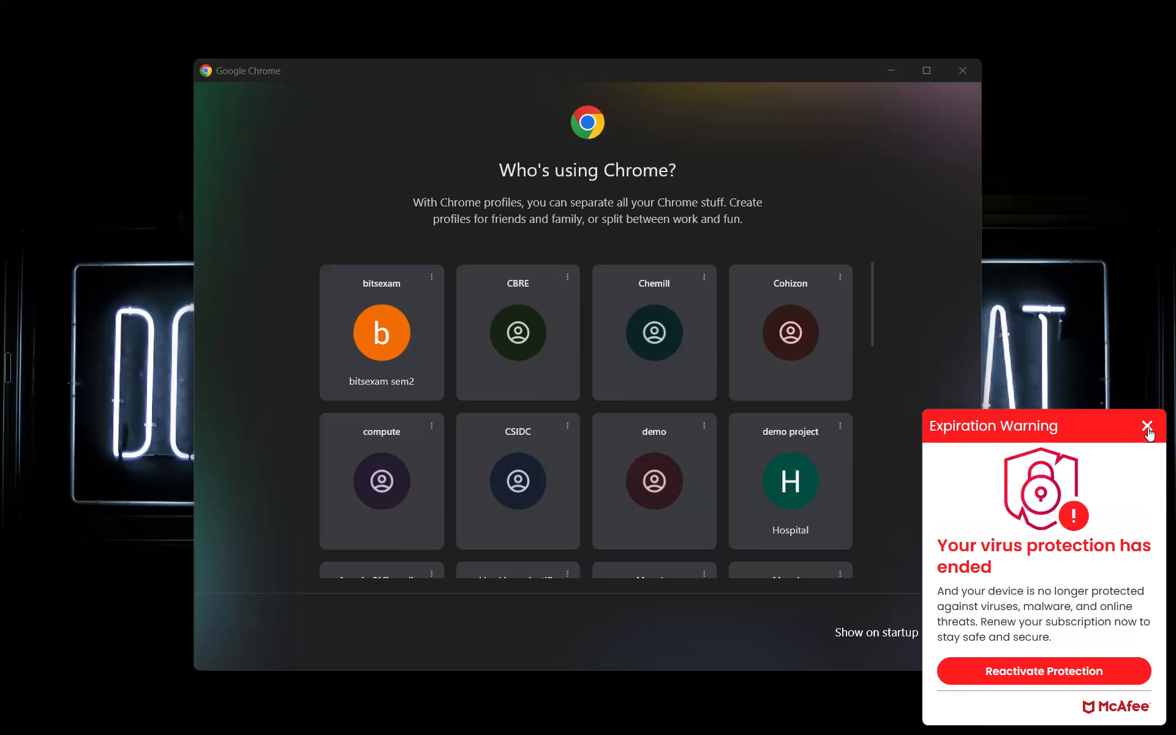
Dismiss the antivirus expiration warning and open a browser window with the sainath profile.
left_click(1147, 428)
scroll(785, 473, "down", 4)
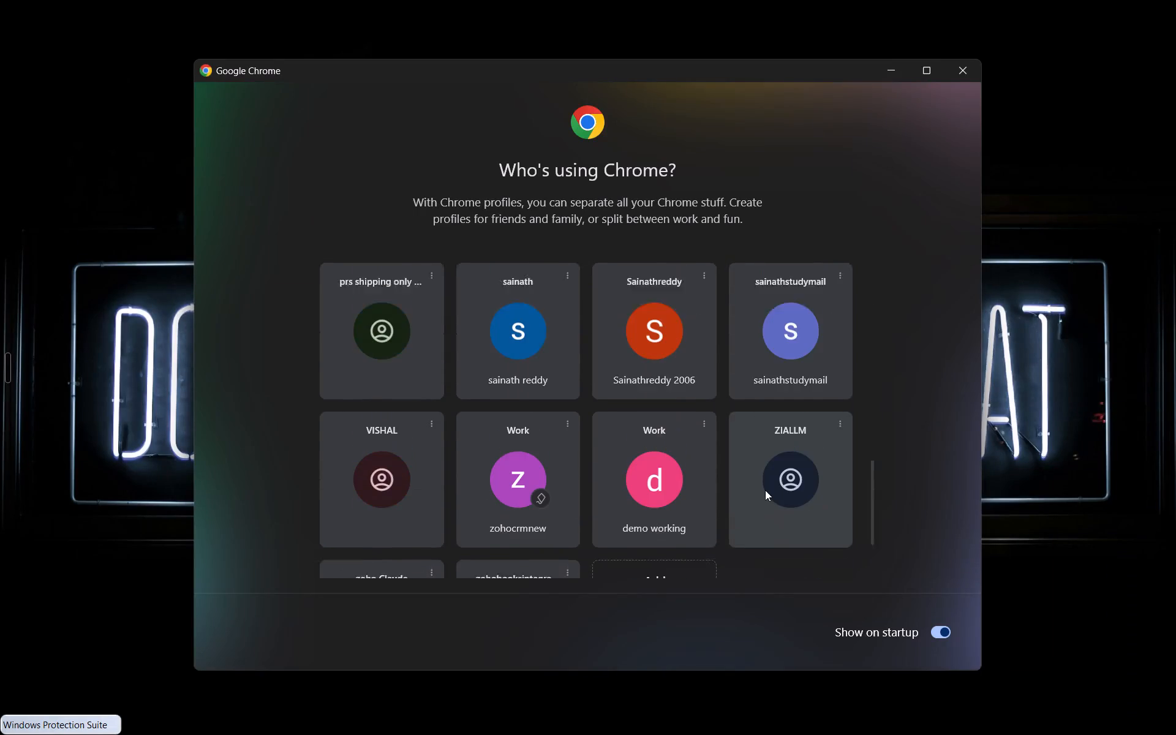
scroll(676, 432, "up", 1)
left_click(538, 463)
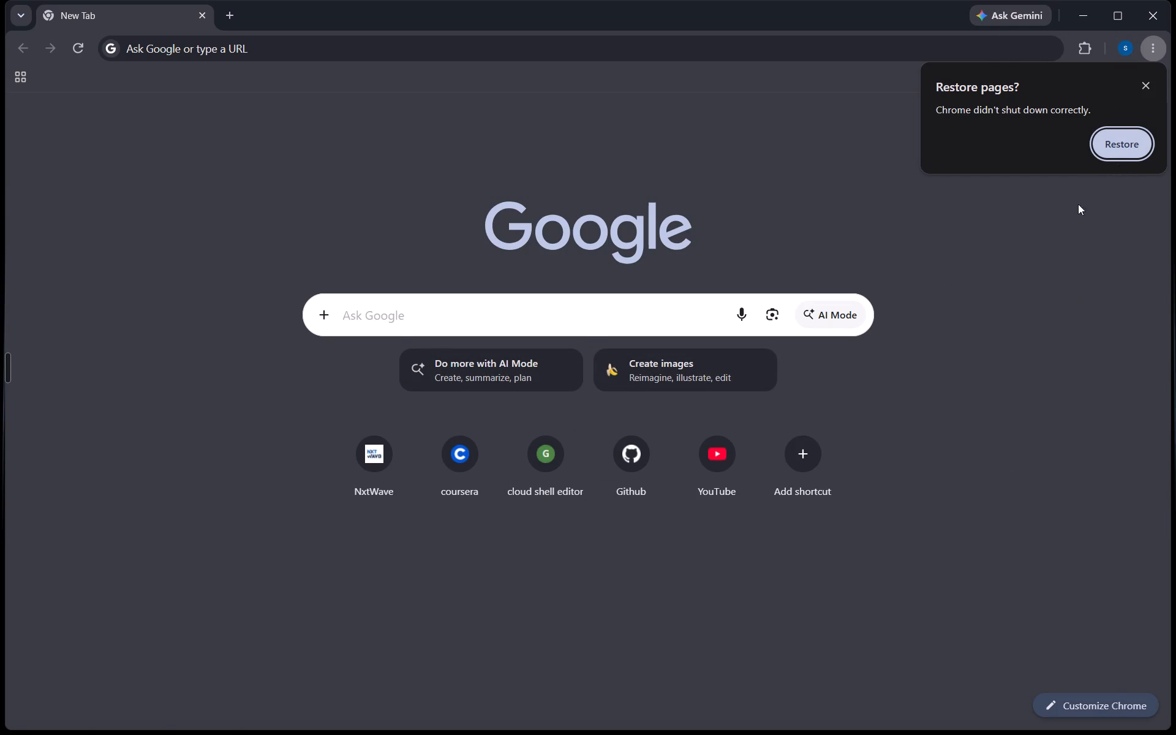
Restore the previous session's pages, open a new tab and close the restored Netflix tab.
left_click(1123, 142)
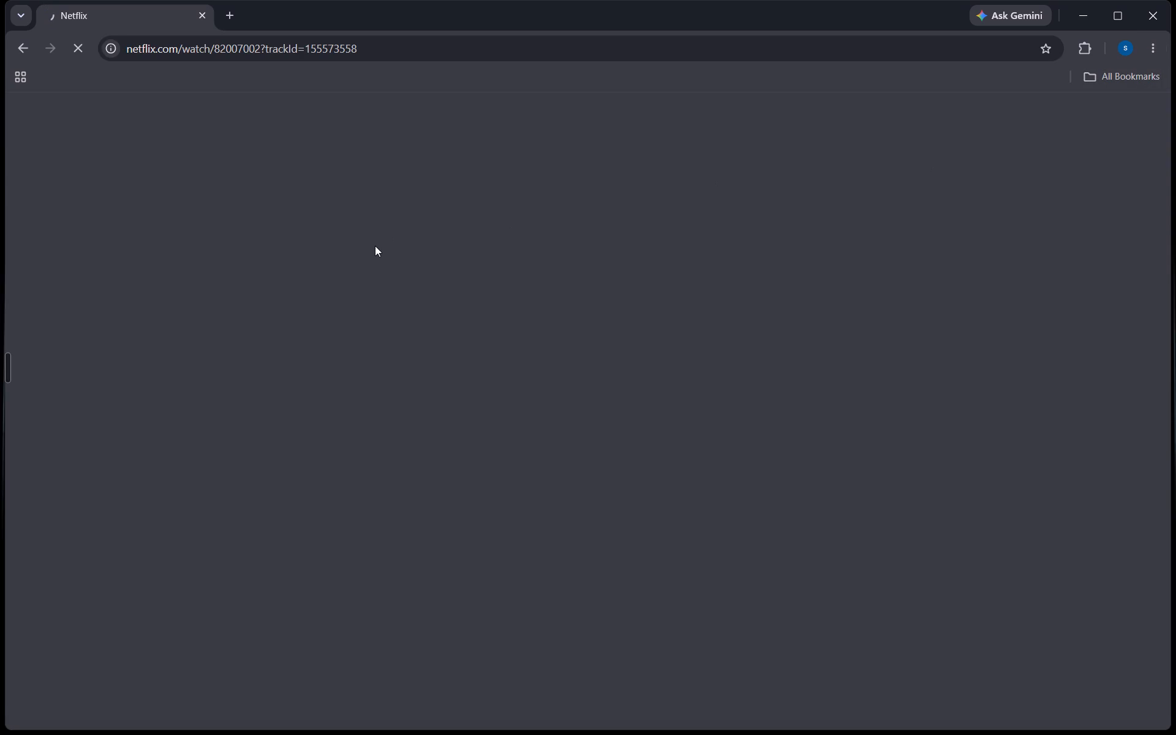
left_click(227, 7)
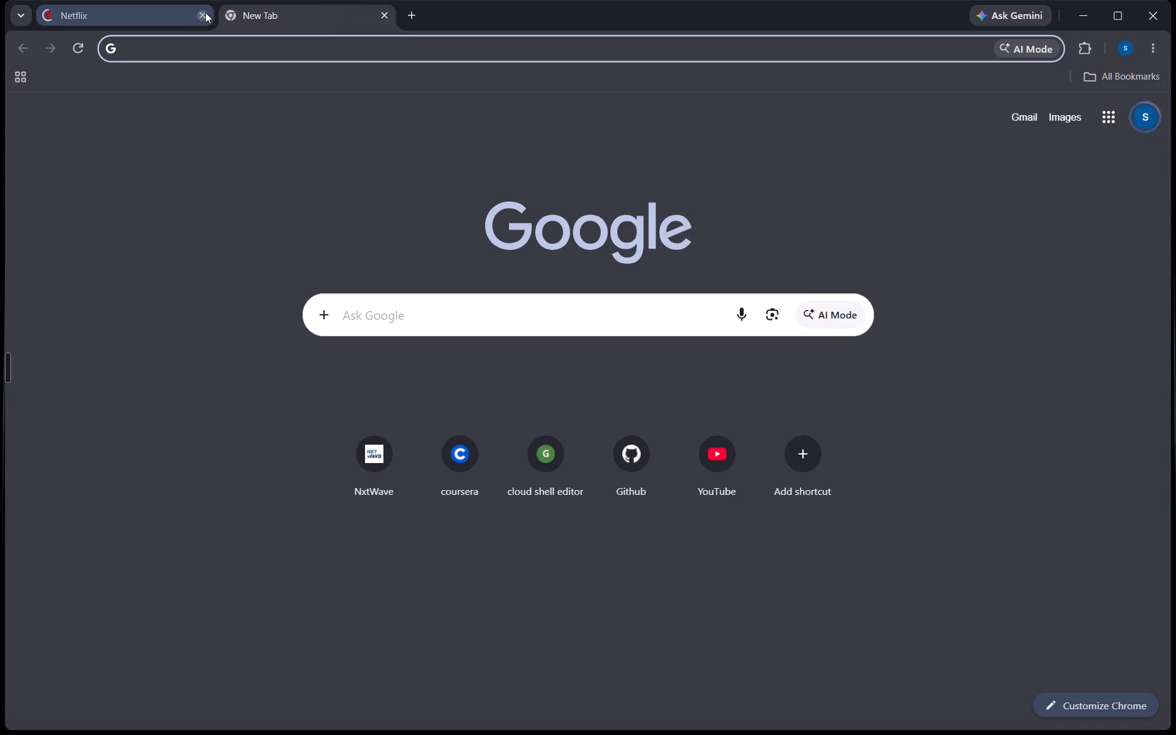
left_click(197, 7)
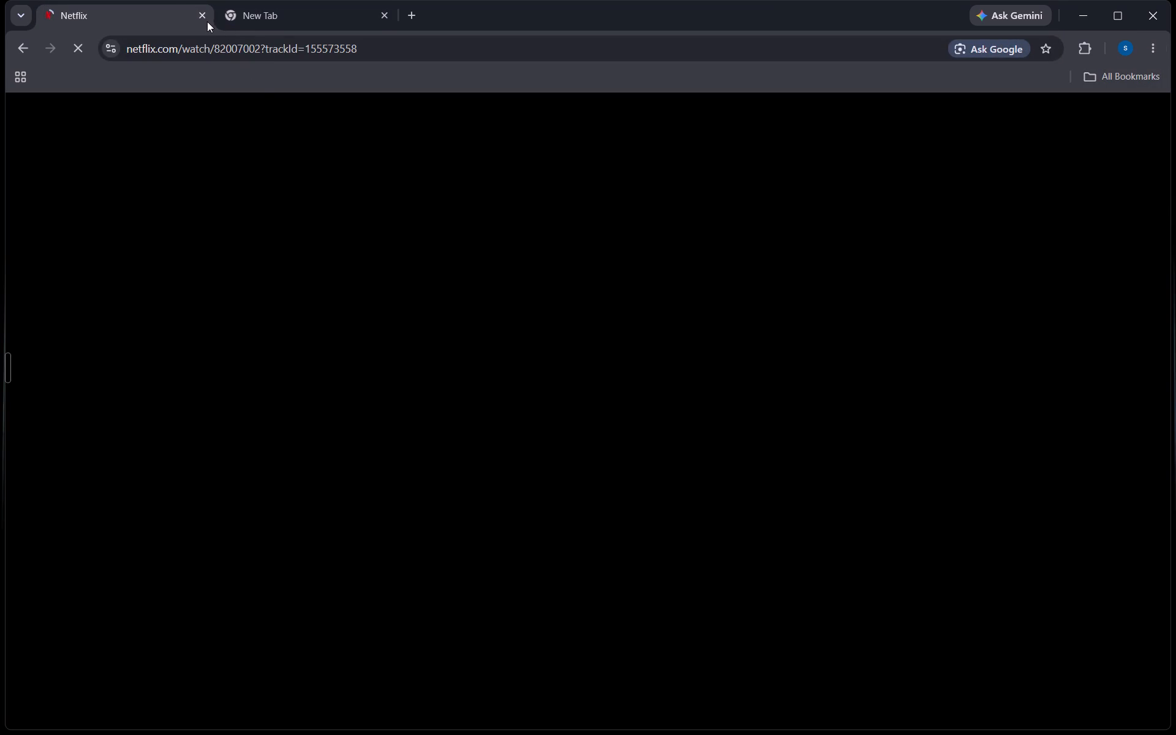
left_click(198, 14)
Open the Data Weaver LLP workspace in Zoho Cliq at cliq.zoho.com.
key("c")
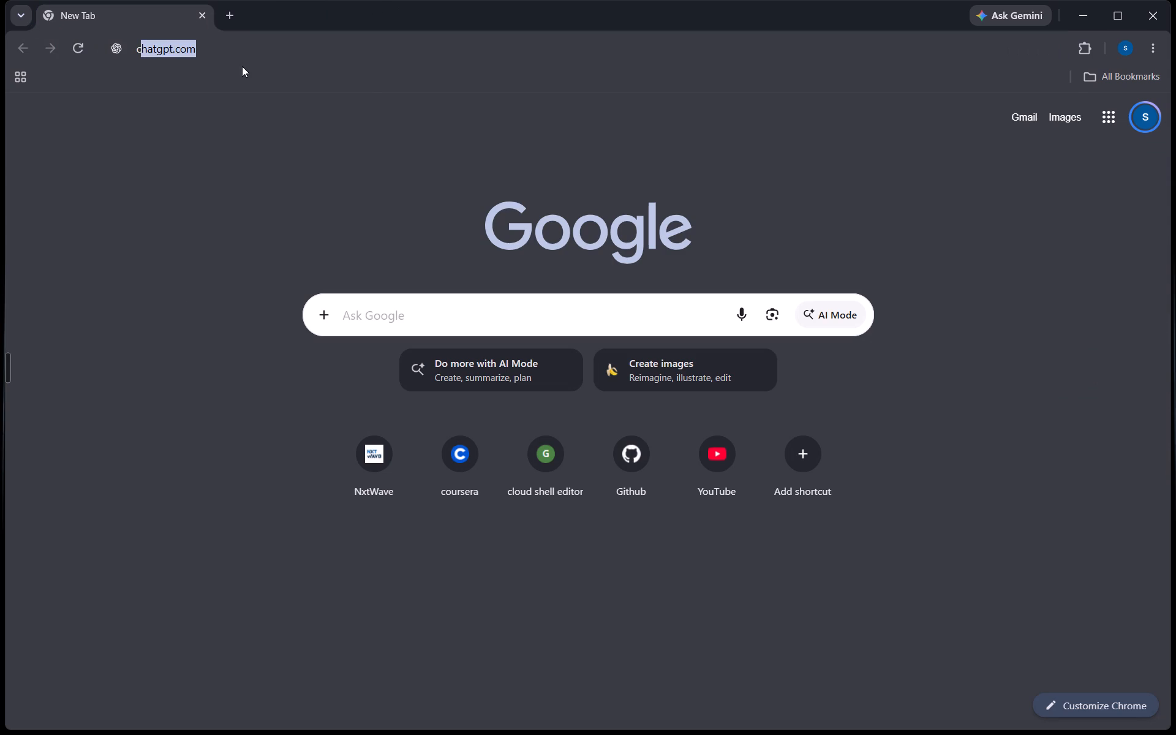
key("l")
key("i")
key("Return")
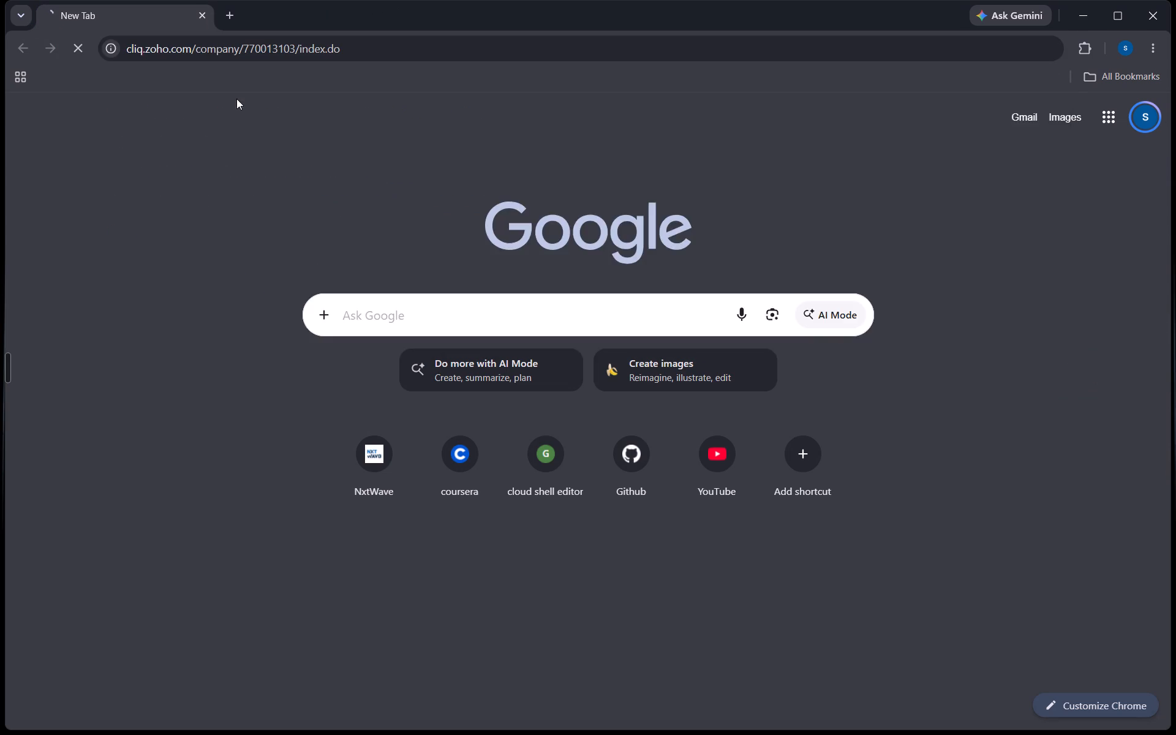
key("super+a")
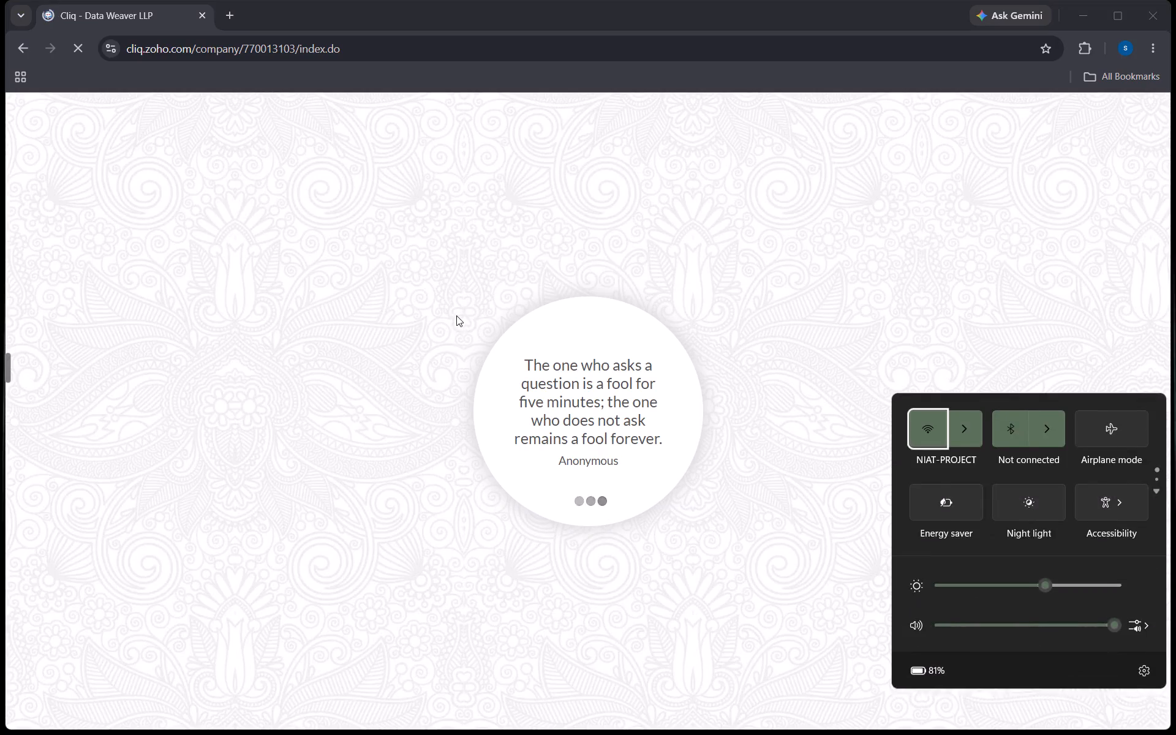
key("super+a")
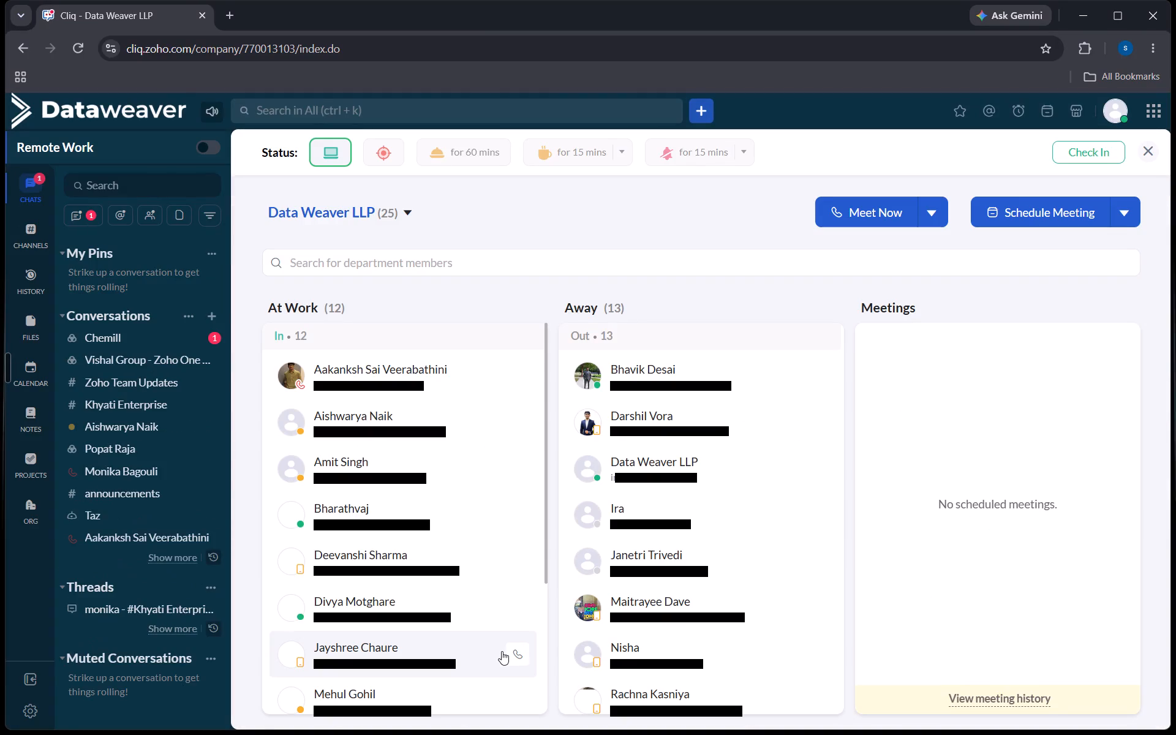
Open the unread Chemill conversation and close it again.
left_click(95, 329)
key("Escape")
Look through the At Work and Away member lists of Data Weaver LLP in a maximized window.
scroll(652, 458, "down", 2)
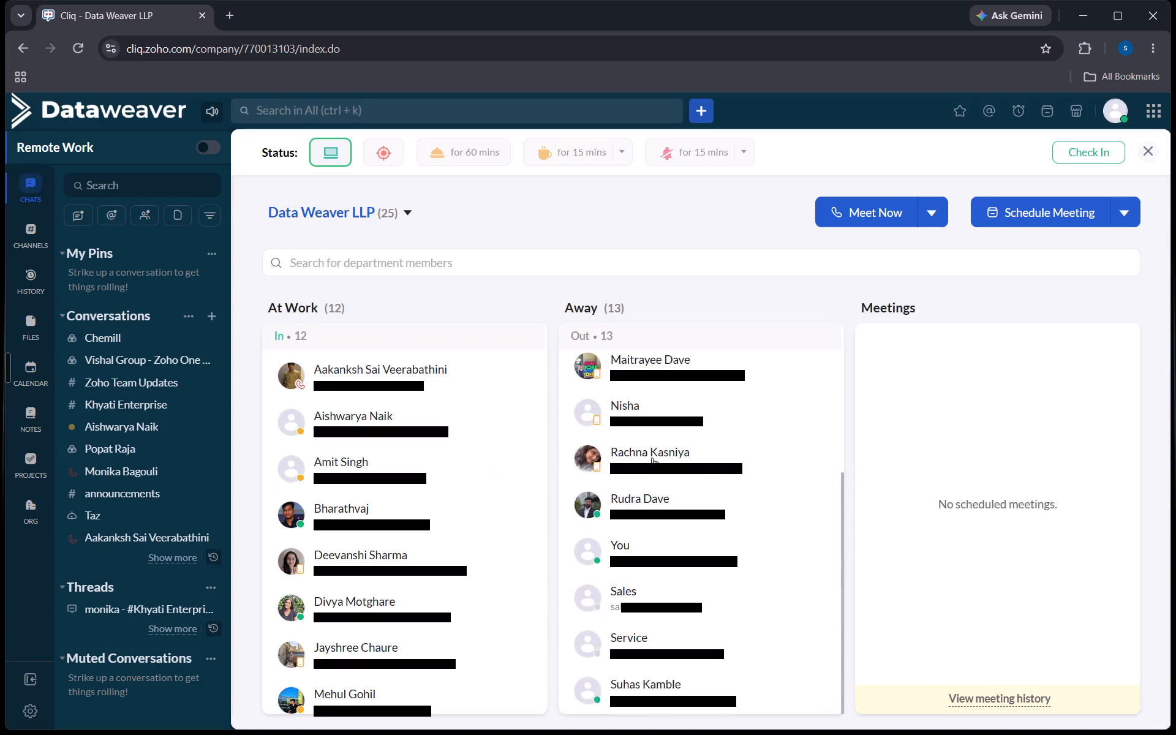
scroll(652, 458, "up", 3)
scroll(382, 459, "down", 2)
scroll(394, 459, "up", 3)
scroll(522, 461, "up", 2)
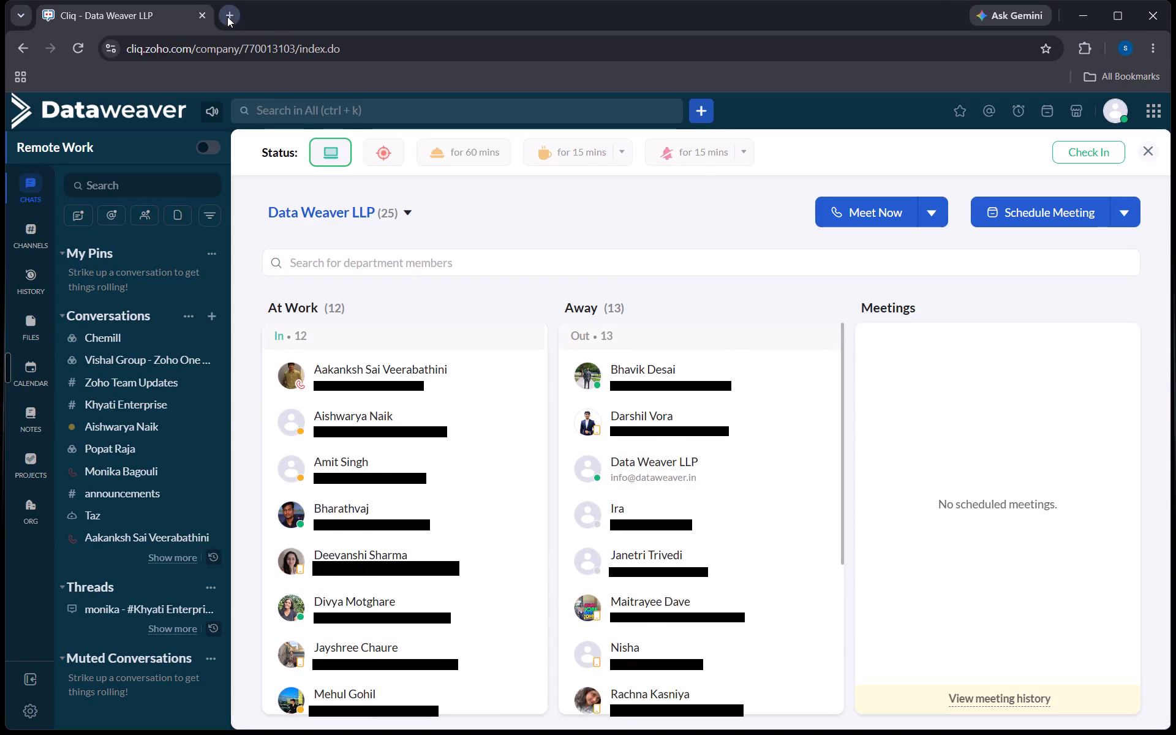
left_click(1106, 17)
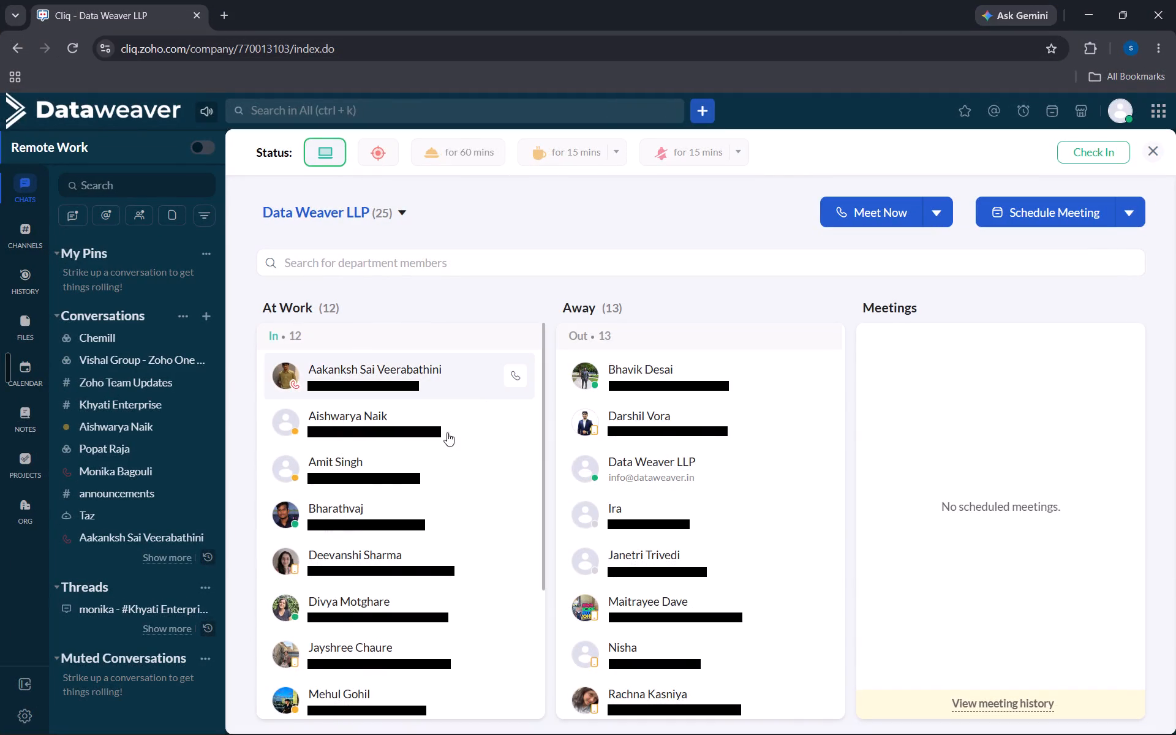
scroll(434, 441, "down", 3)
scroll(432, 454, "up", 3)
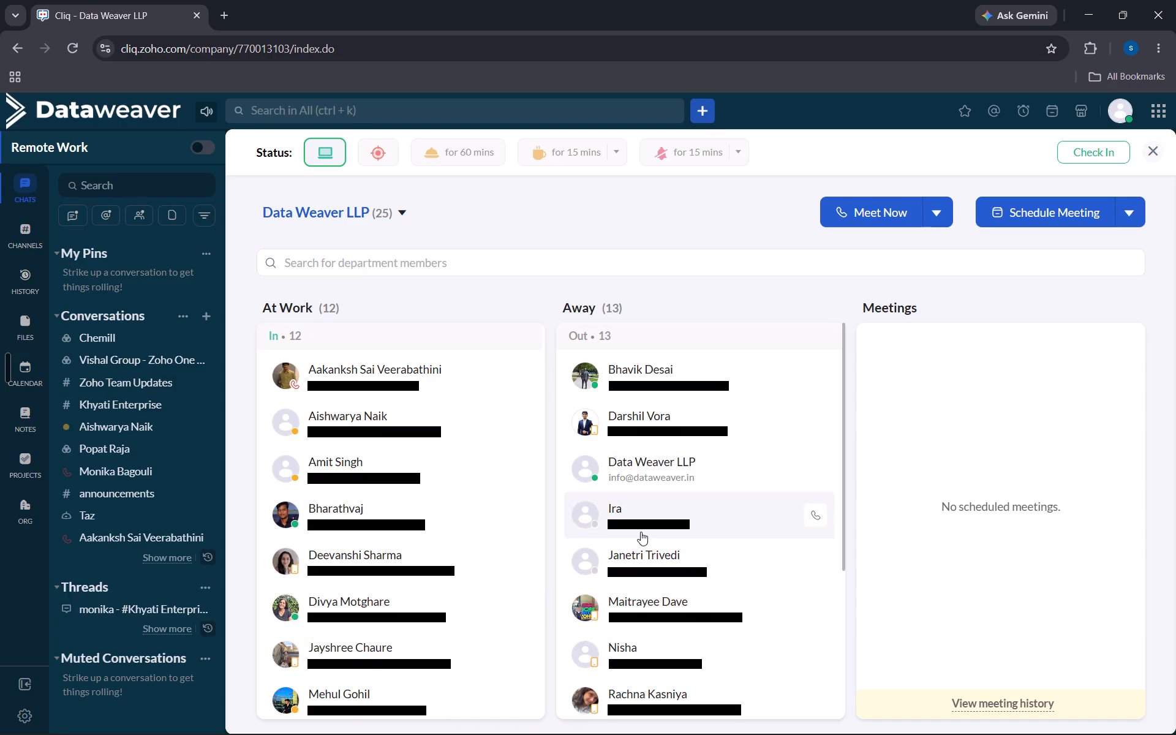
scroll(665, 535, "down", 2)
scroll(665, 535, "up", 4)
scroll(497, 562, "up", 1)
scroll(484, 557, "down", 2)
scroll(481, 551, "up", 2)
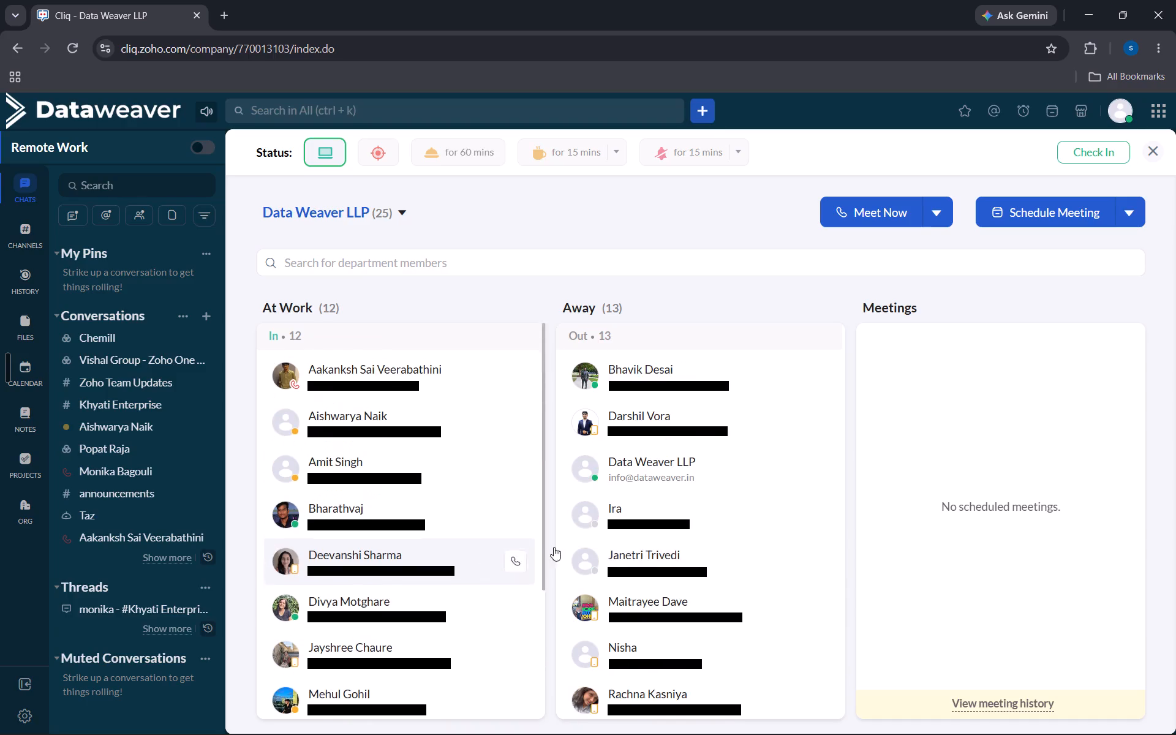
scroll(680, 508, "down", 2)
scroll(677, 507, "up", 2)
scroll(677, 507, "down", 1)
scroll(677, 507, "up", 2)
scroll(674, 511, "down", 2)
scroll(320, 497, "down", 1)
scroll(363, 496, "up", 3)
key("alt+Tab")
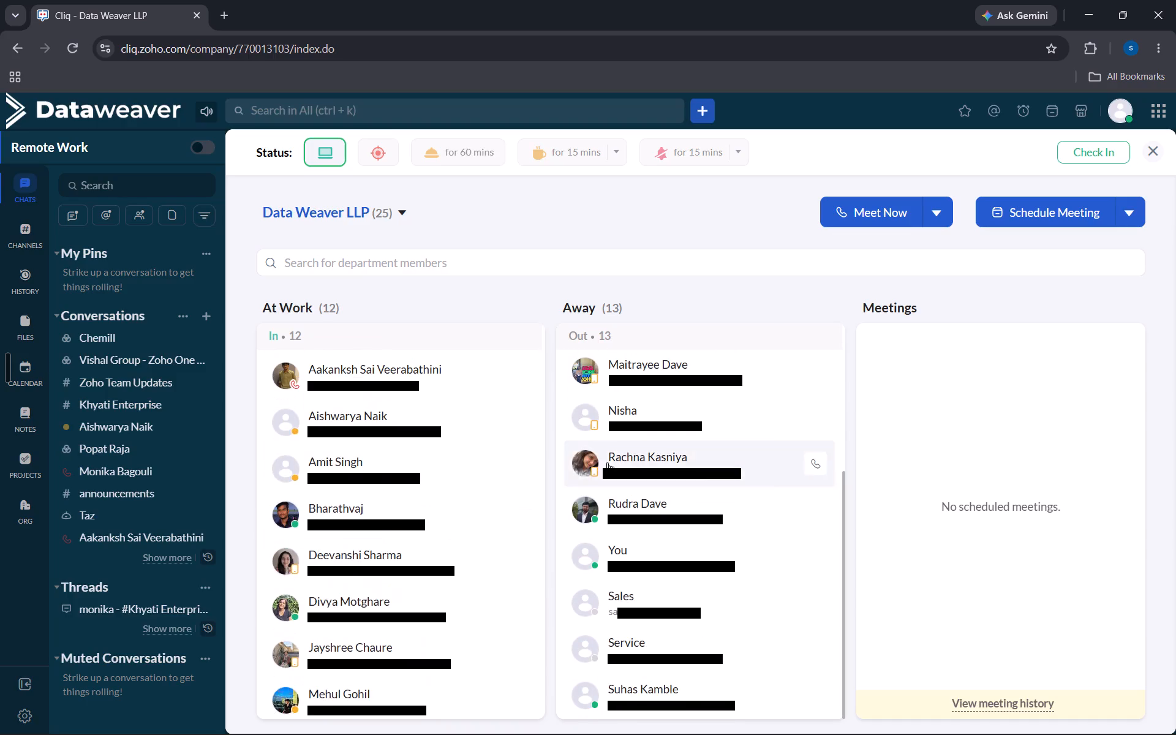
Launch Google Chrome again and open a separate window with the forzoho profile.
key("super+s")
type("ch'")
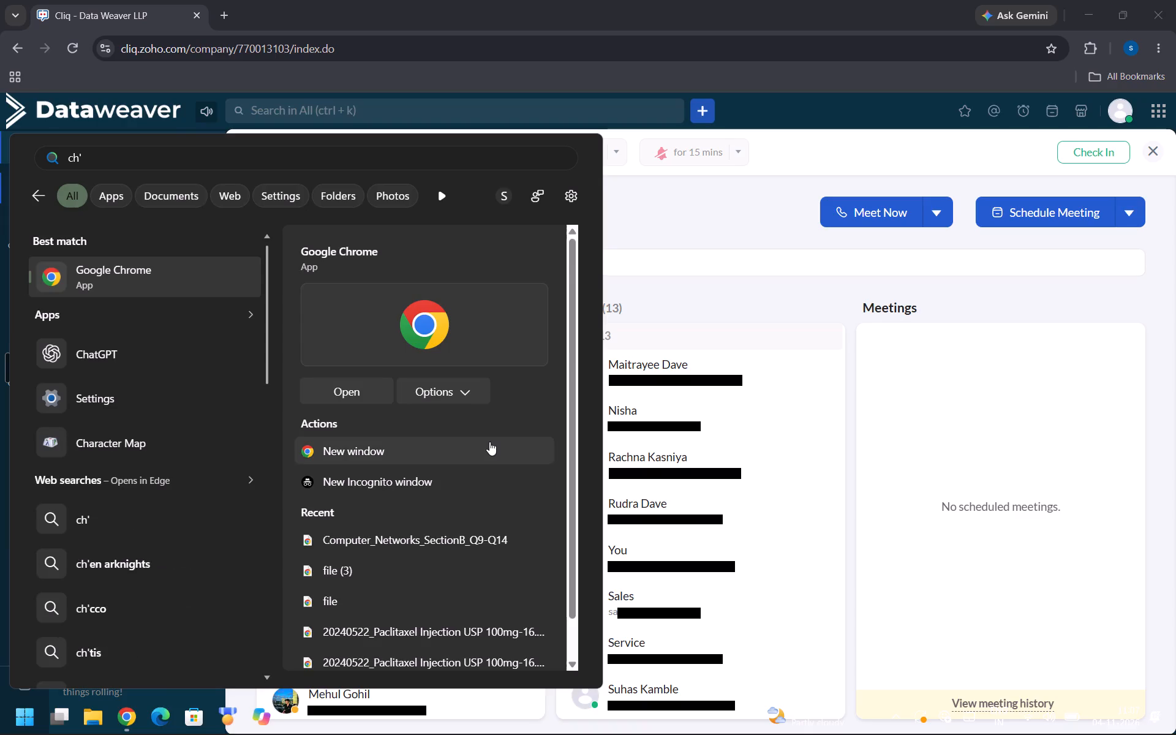
scroll(489, 442, "down", 2)
left_click(427, 281)
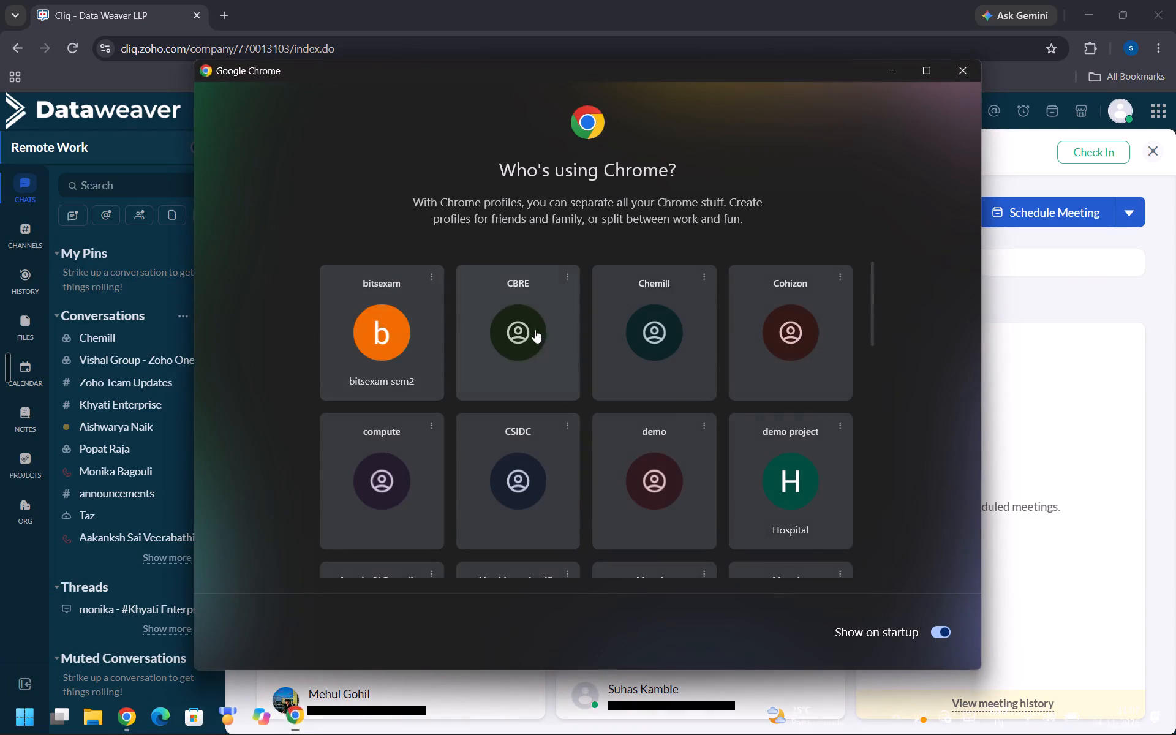
scroll(669, 393, "down", 5)
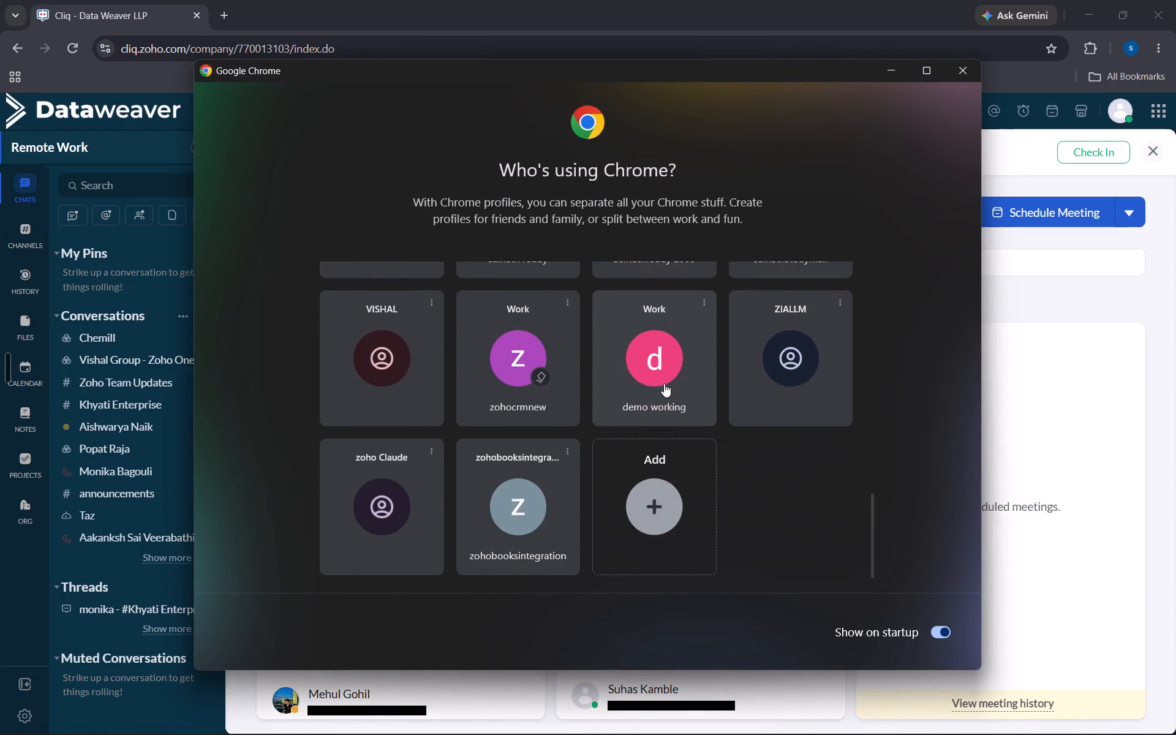
scroll(568, 431, "up", 1)
scroll(532, 446, "down", 1)
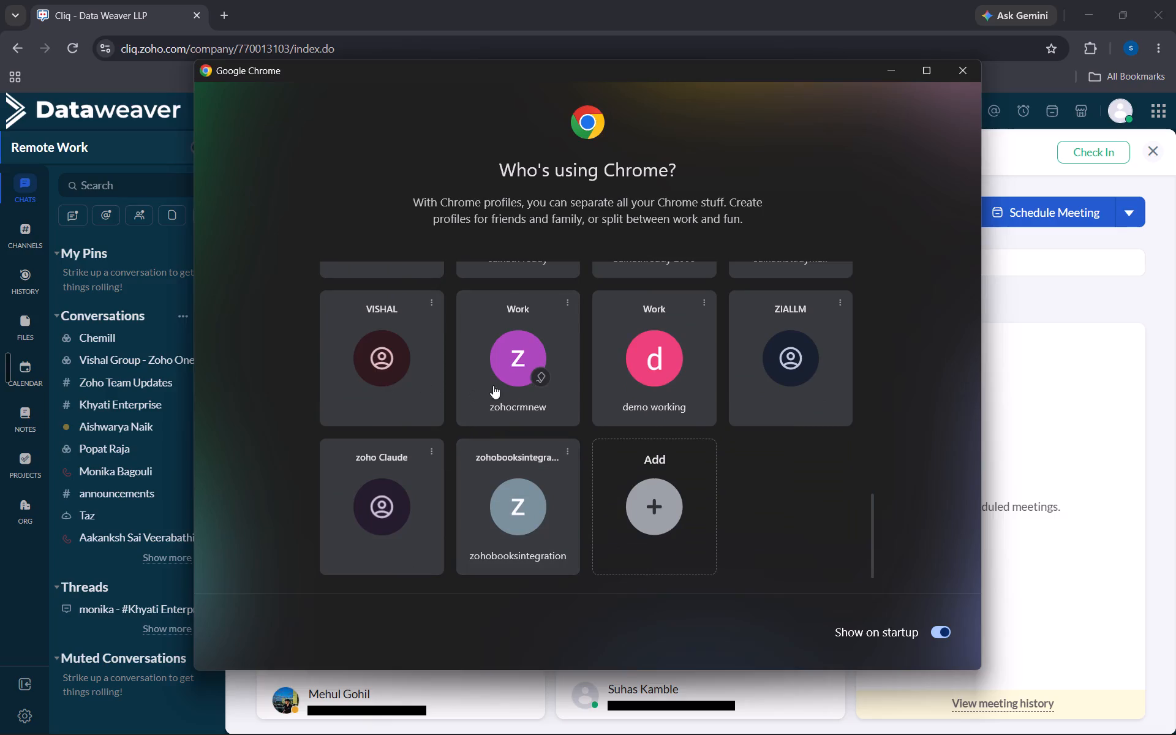
scroll(515, 385, "up", 2)
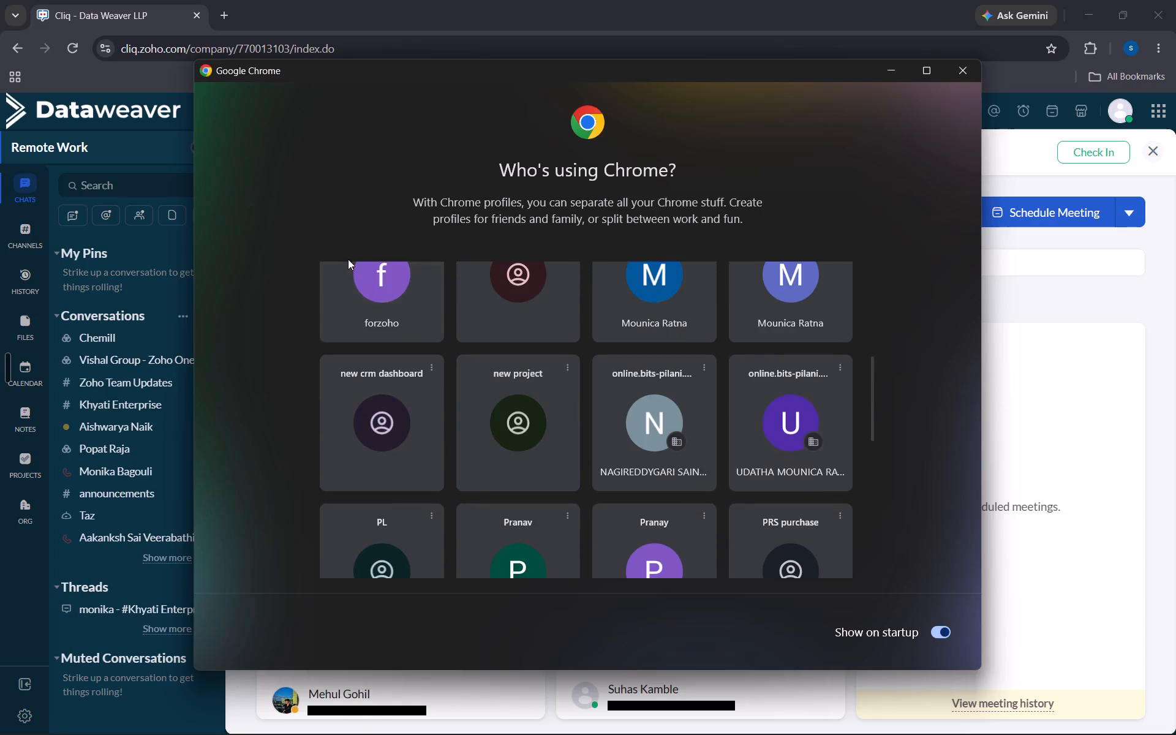
left_click(399, 301)
Open the first Zoho Creator shortcut on the new tab page and minimize that window to return to Cliq.
left_click(349, 458)
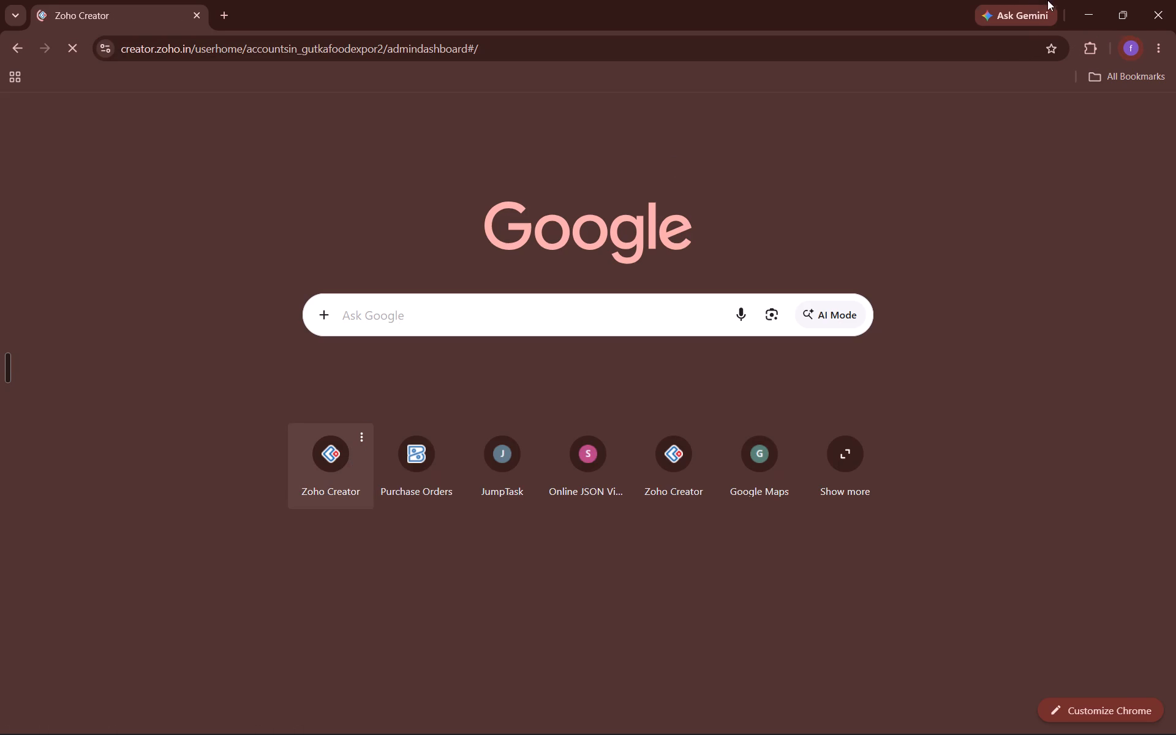
left_click(1099, 4)
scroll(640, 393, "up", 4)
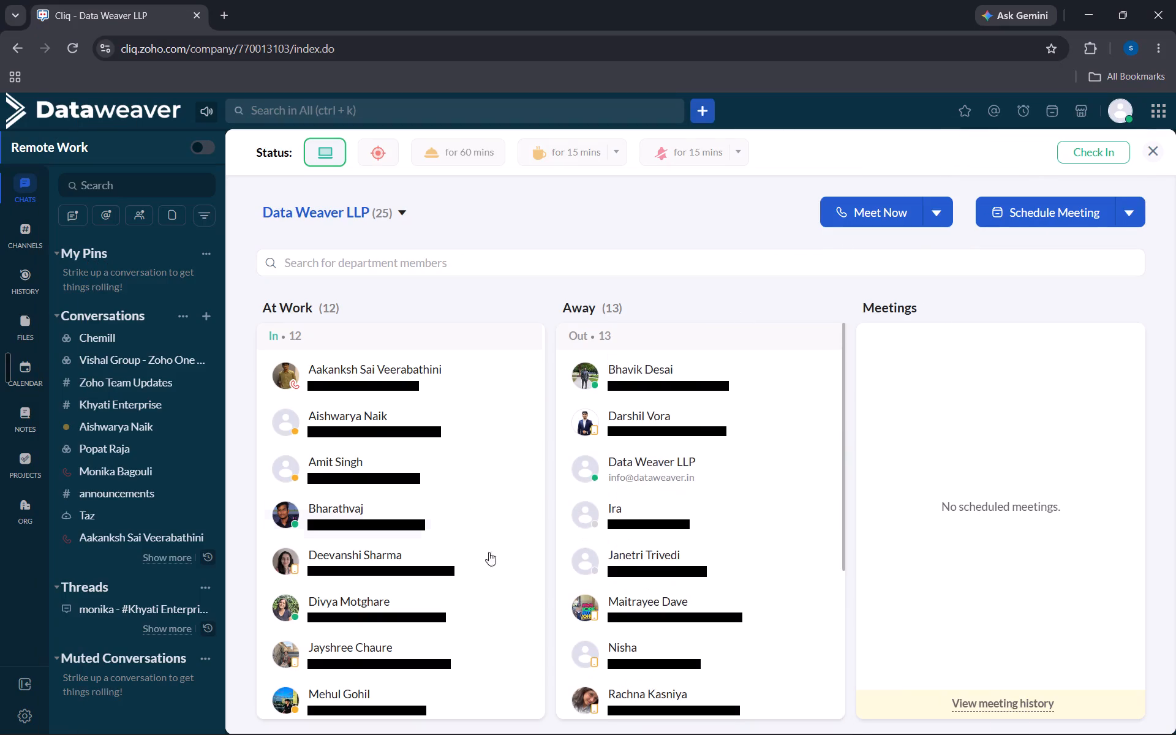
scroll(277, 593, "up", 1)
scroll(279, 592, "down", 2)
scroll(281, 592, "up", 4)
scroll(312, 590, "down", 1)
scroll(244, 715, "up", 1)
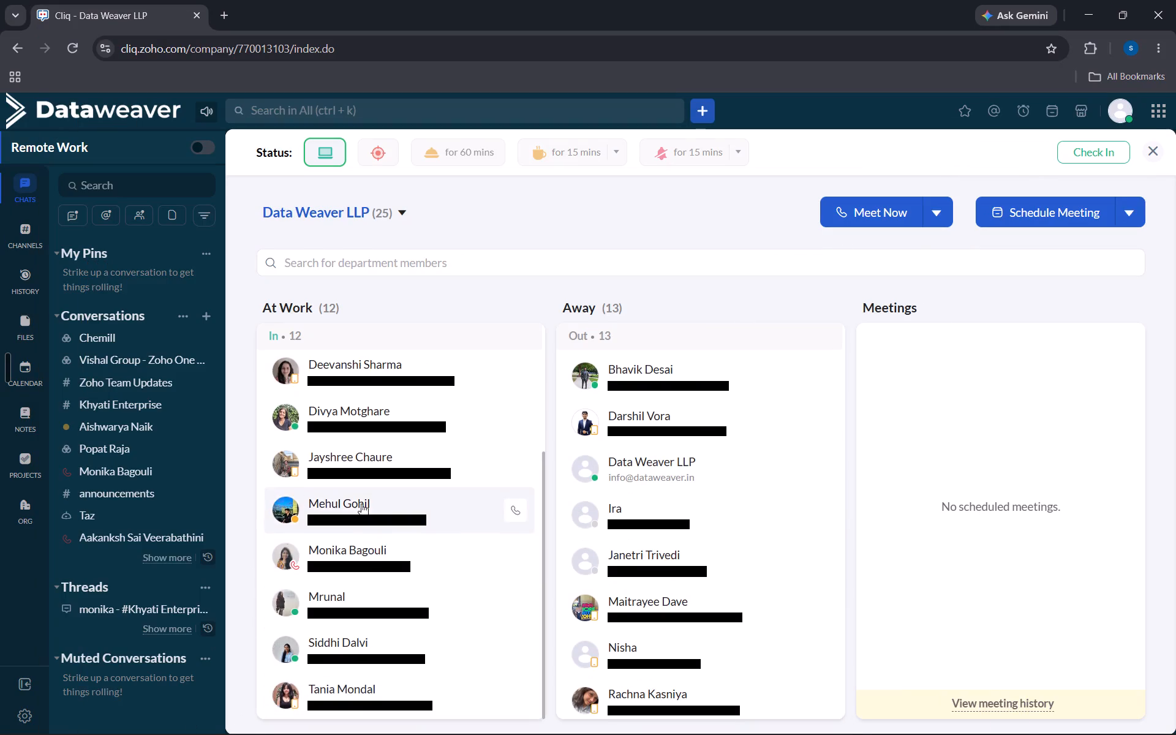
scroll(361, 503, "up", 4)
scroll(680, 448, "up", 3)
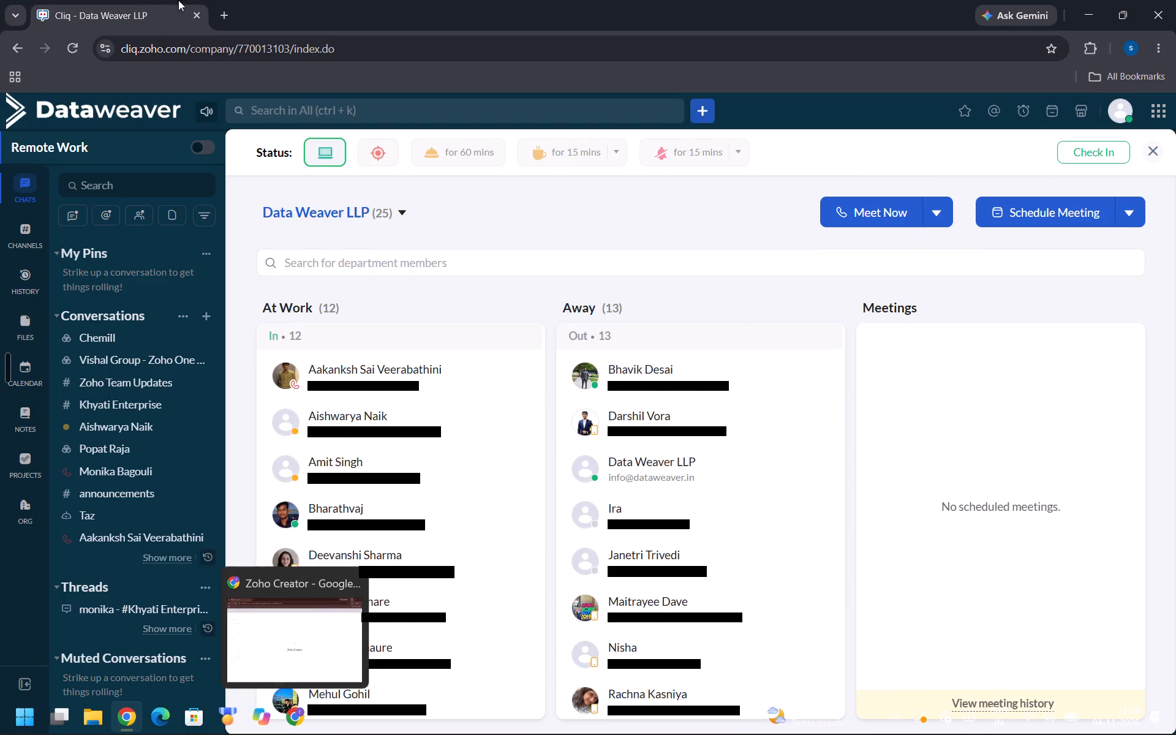
Open the NxtWave learning portal in a new tab and complete its Face ID verification with the camera.
left_click(232, 9)
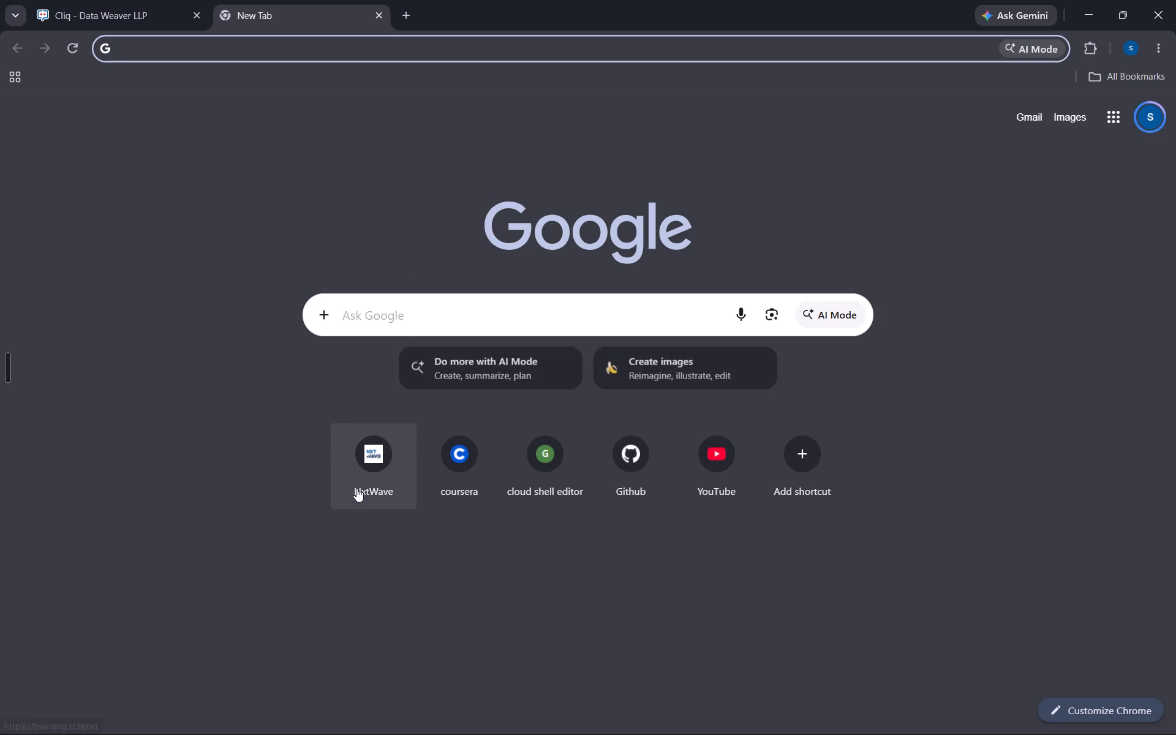
left_click(356, 488)
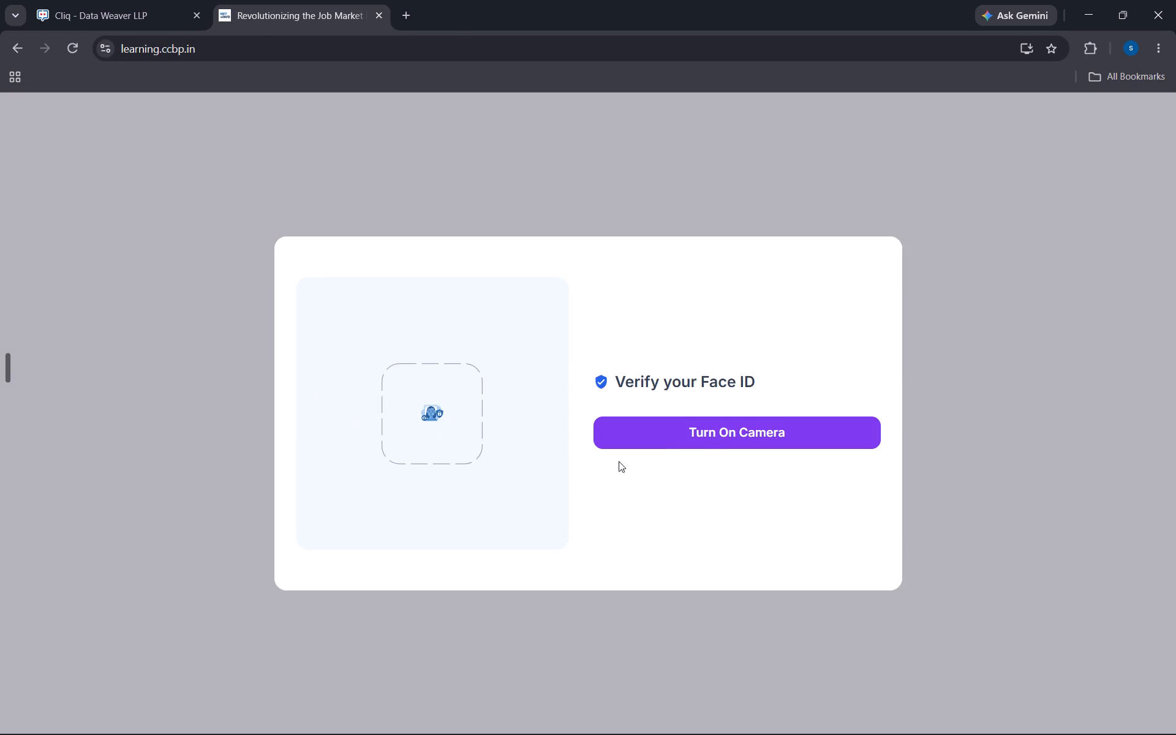
left_click(722, 431)
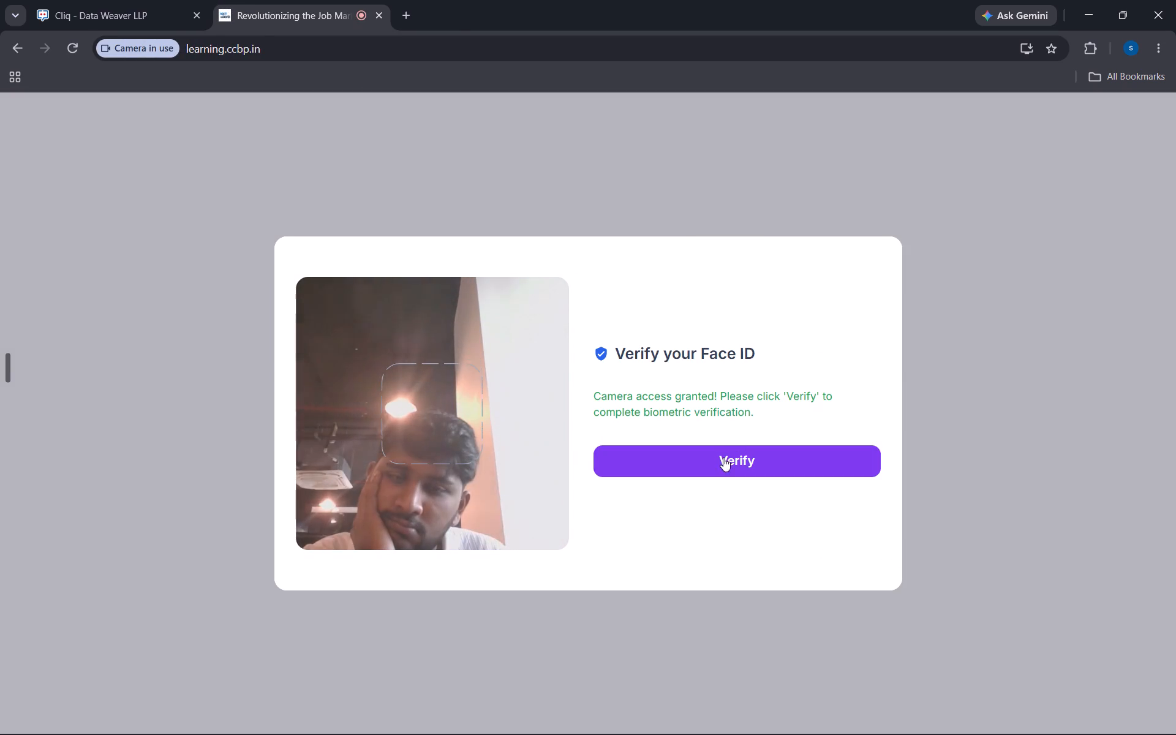
left_click(723, 459)
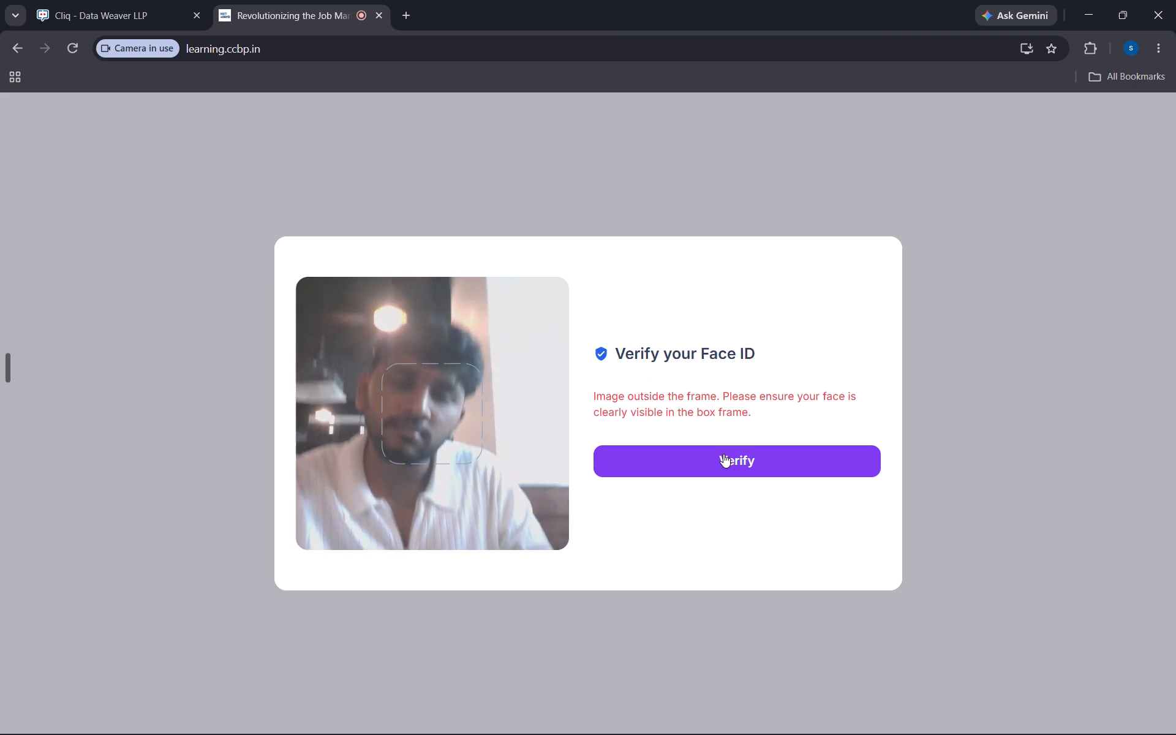
left_click(723, 454)
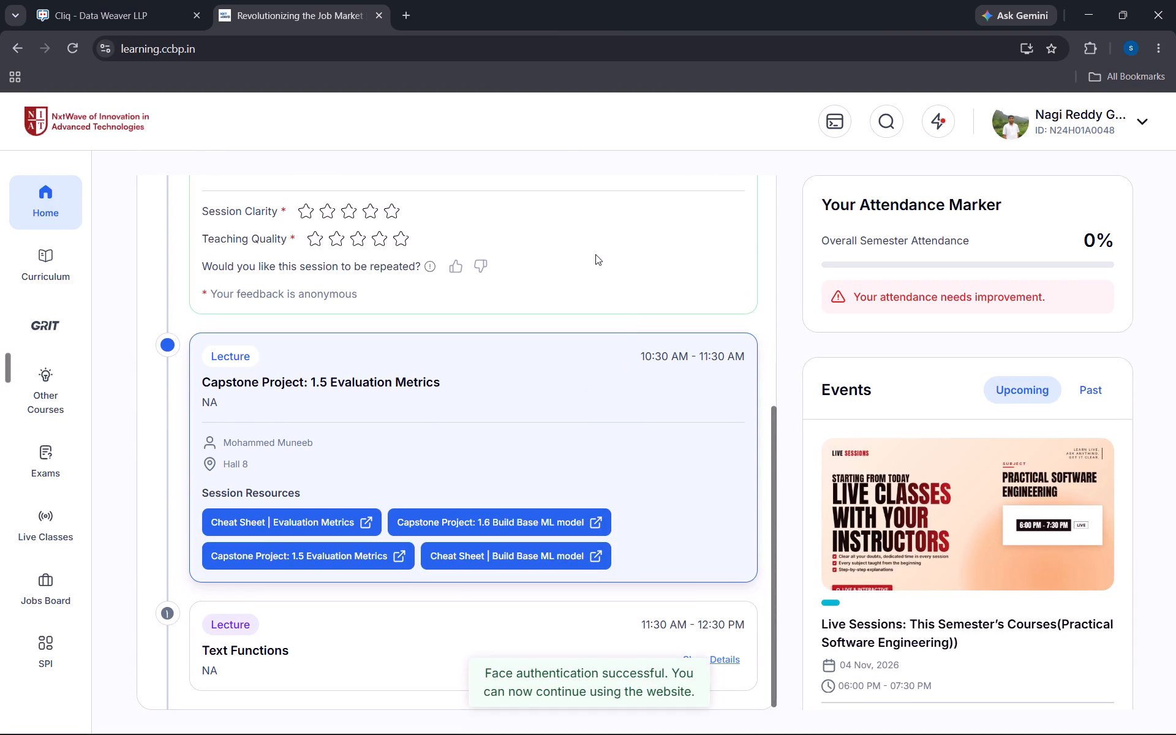
Review the day's schedule and its lecture cards on the NxtWave home page.
scroll(619, 283, "down", 2)
scroll(621, 284, "up", 2)
scroll(633, 310, "down", 1)
scroll(633, 310, "up", 1)
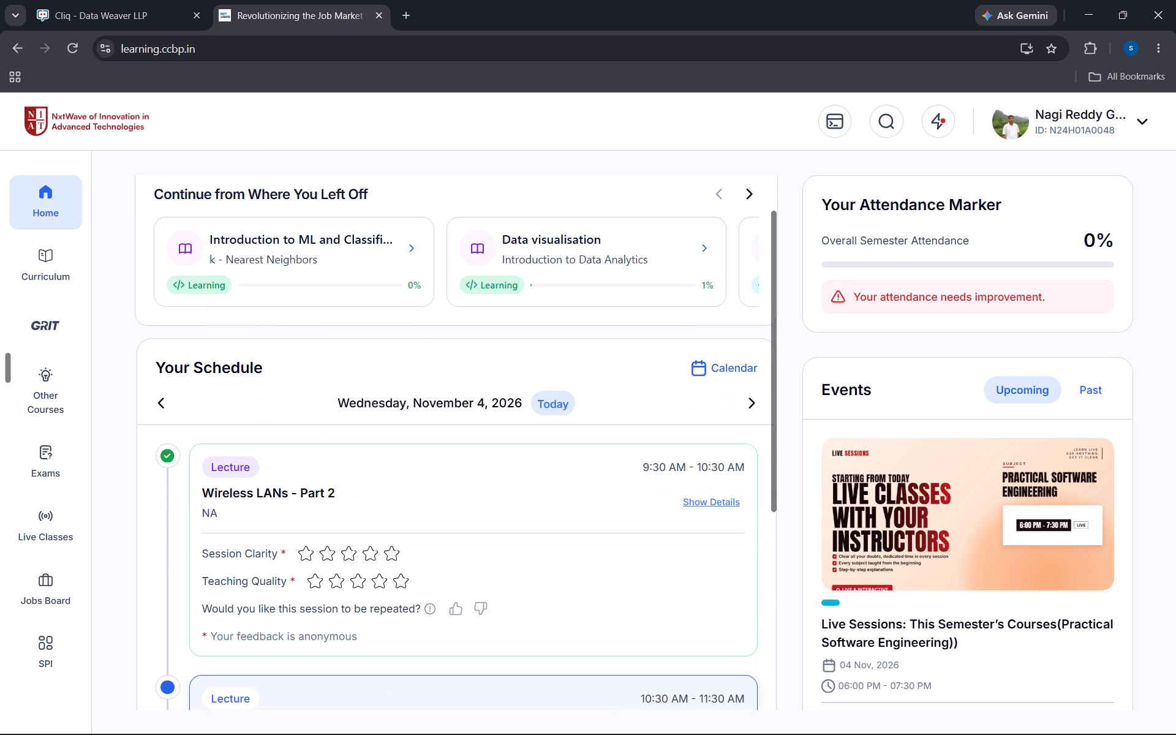
scroll(633, 310, "down", 2)
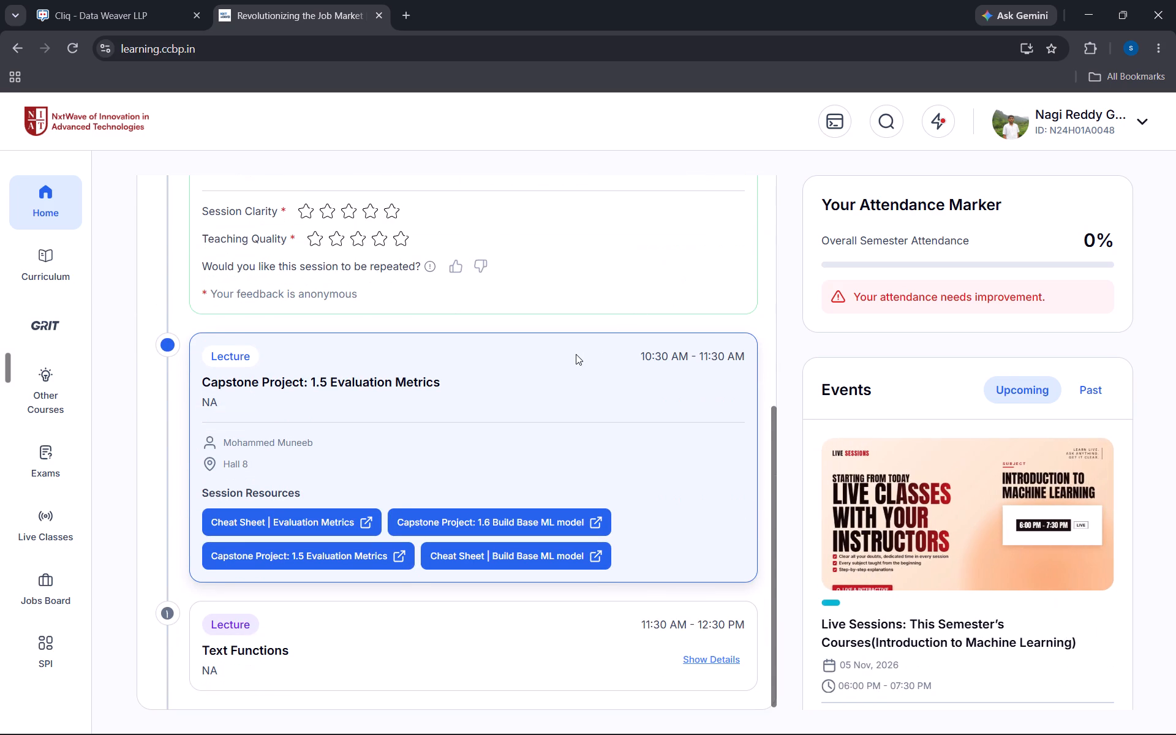
scroll(575, 354, "down", 1)
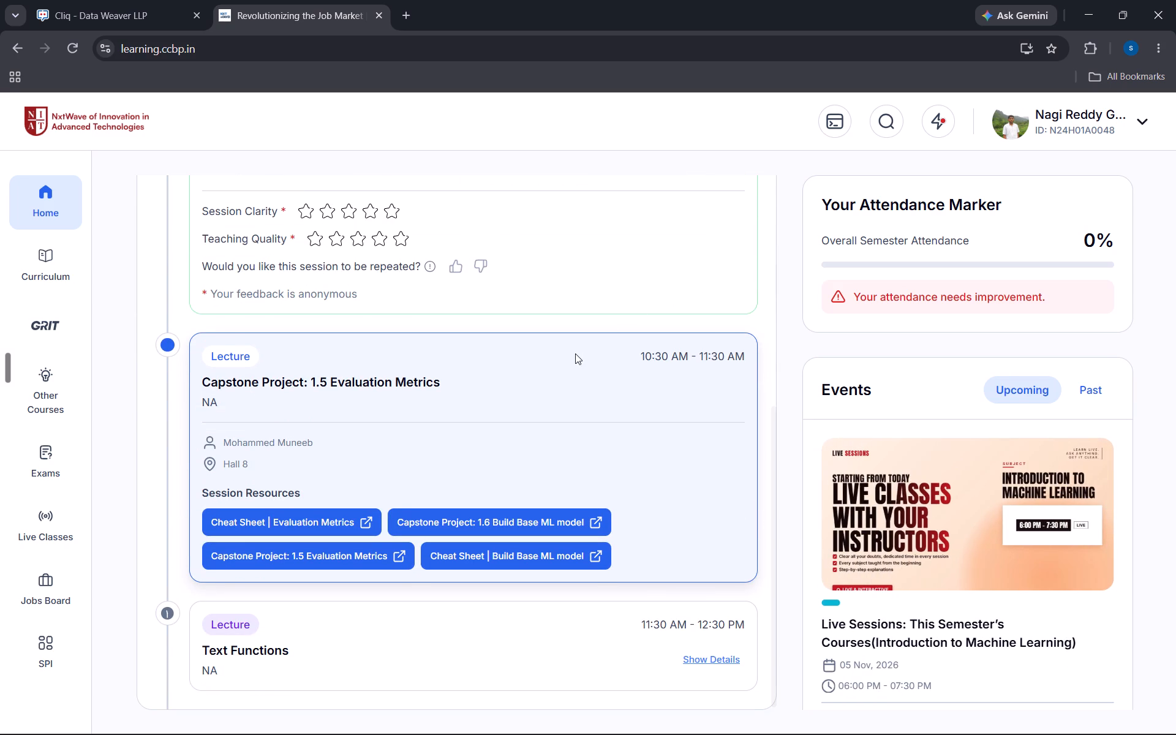
scroll(575, 353, "down", 2)
scroll(575, 353, "up", 2)
scroll(575, 353, "down", 1)
scroll(575, 353, "up", 1)
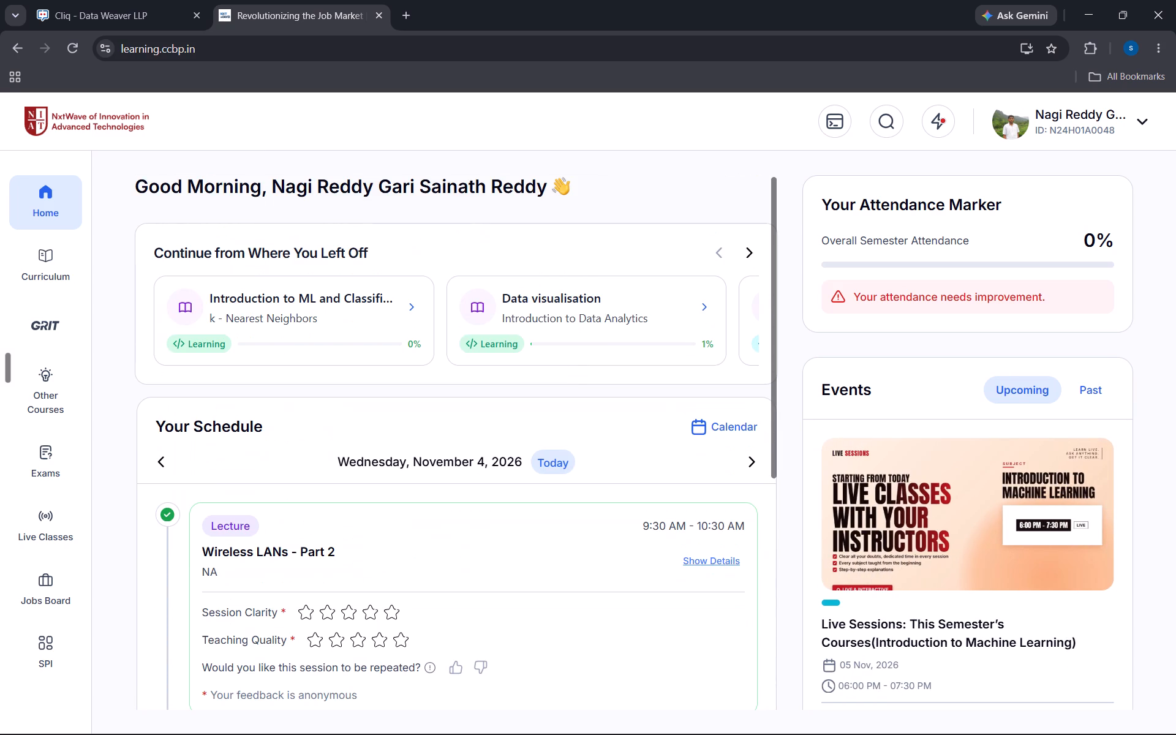
scroll(575, 353, "up", 2)
Return to the Cliq tab, minimize its window, and open the Inventory application in the Zoho Creator window.
left_click(128, 0)
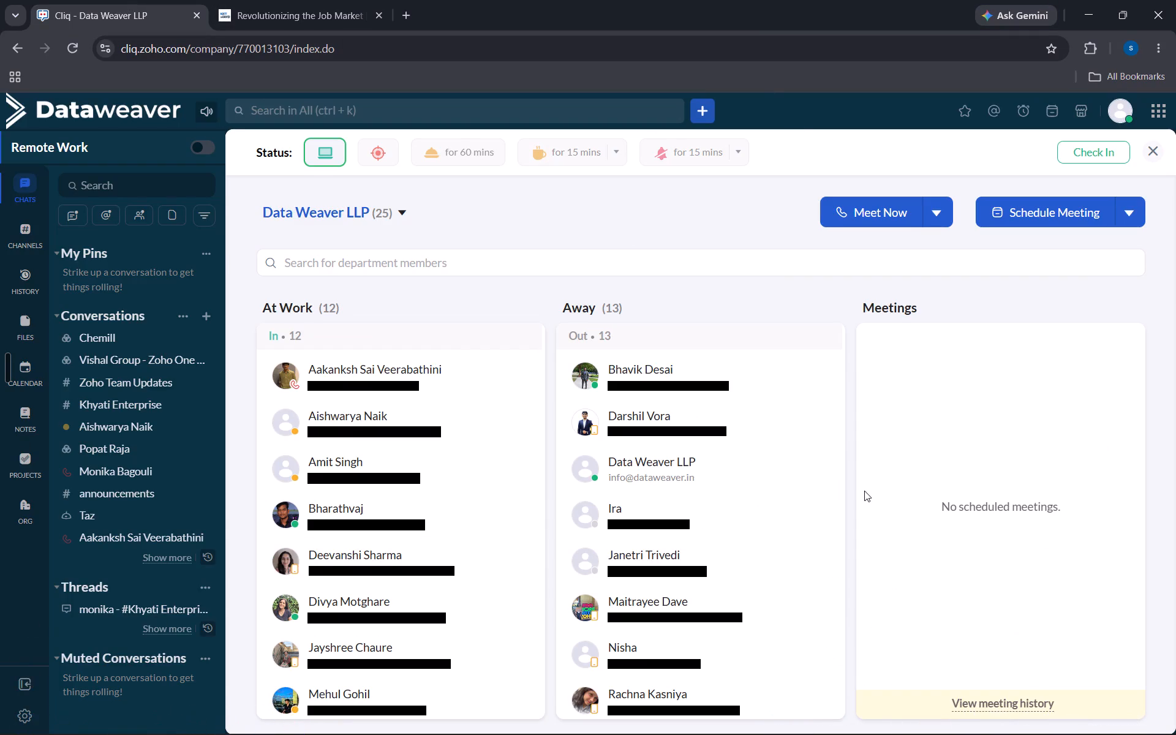
left_click(1090, 10)
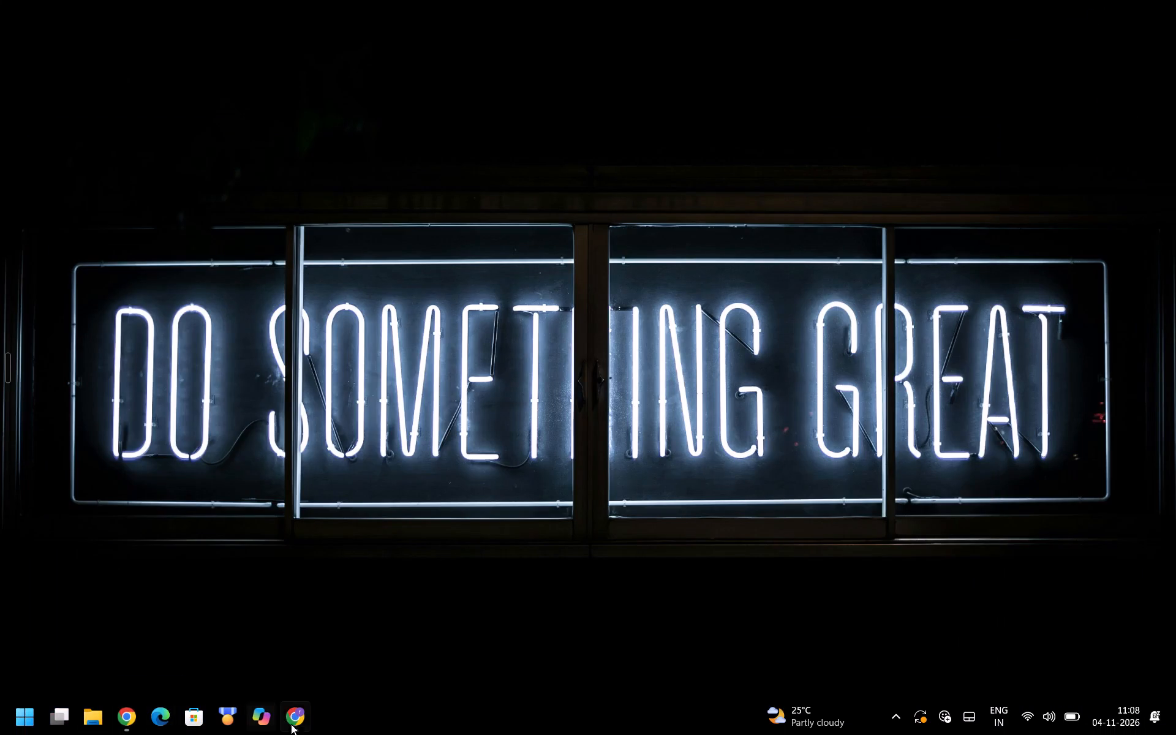
left_click(295, 728)
left_click(320, 273)
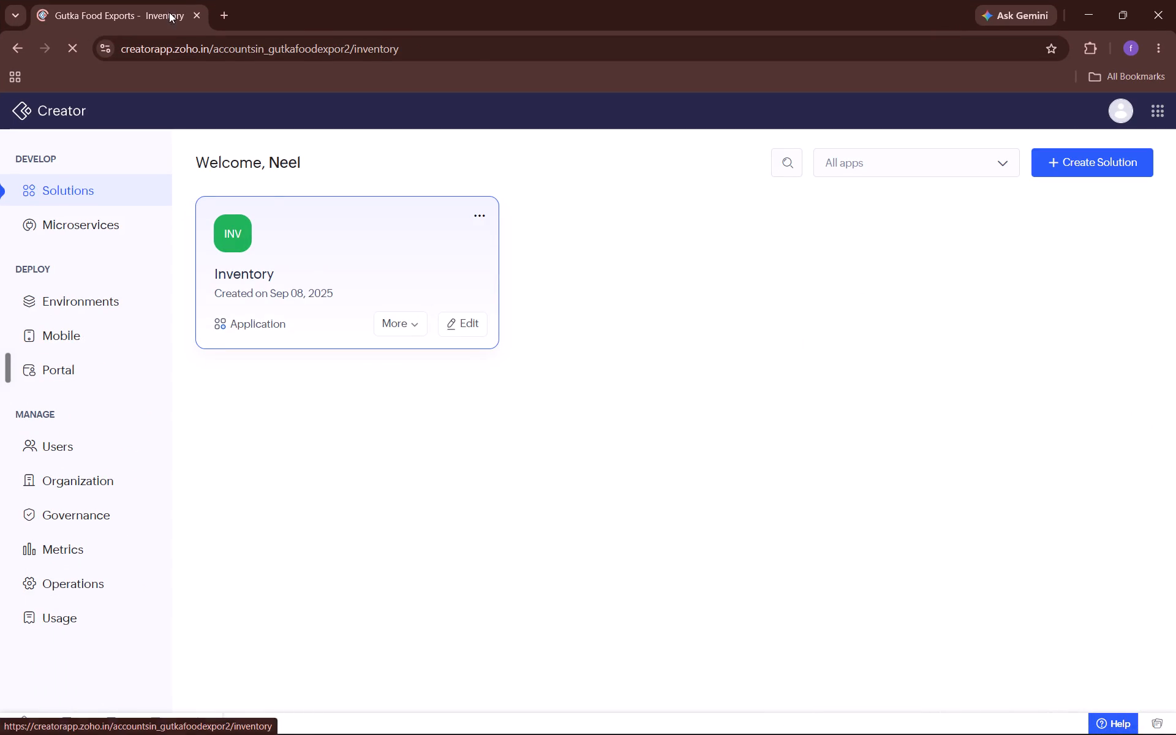
Duplicate the browser tab of the Gutka Food Exports Inventory application.
right_click(136, 16)
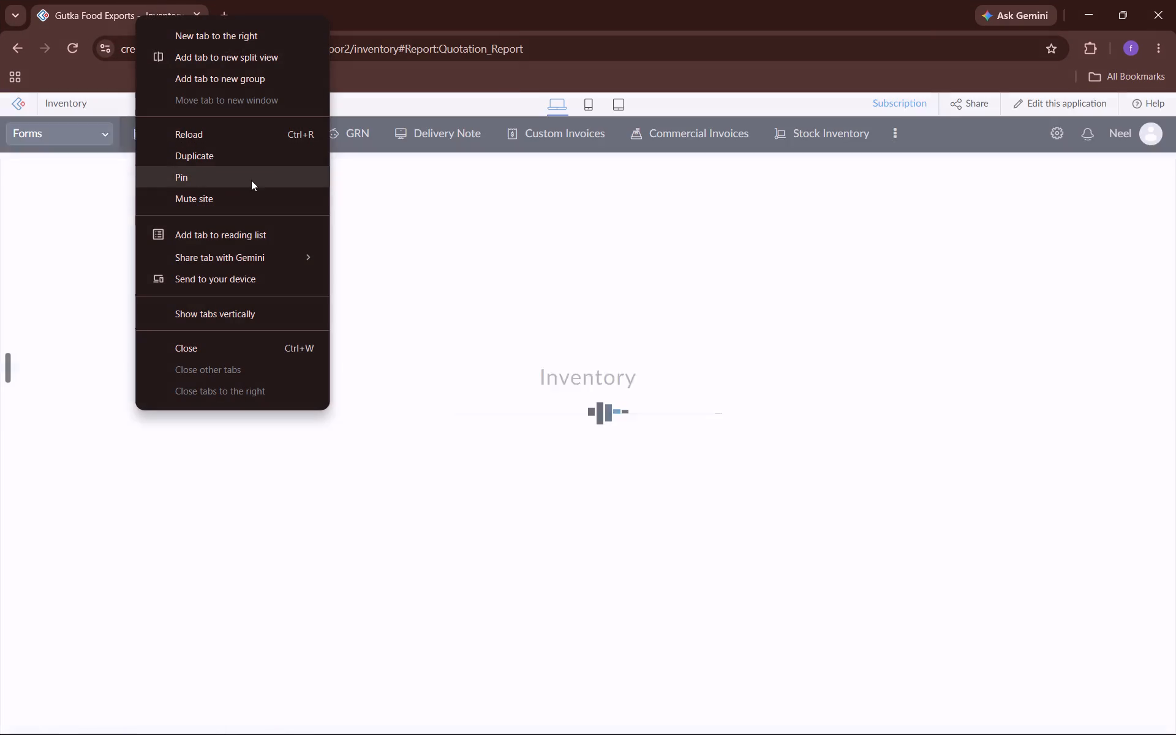
left_click(262, 159)
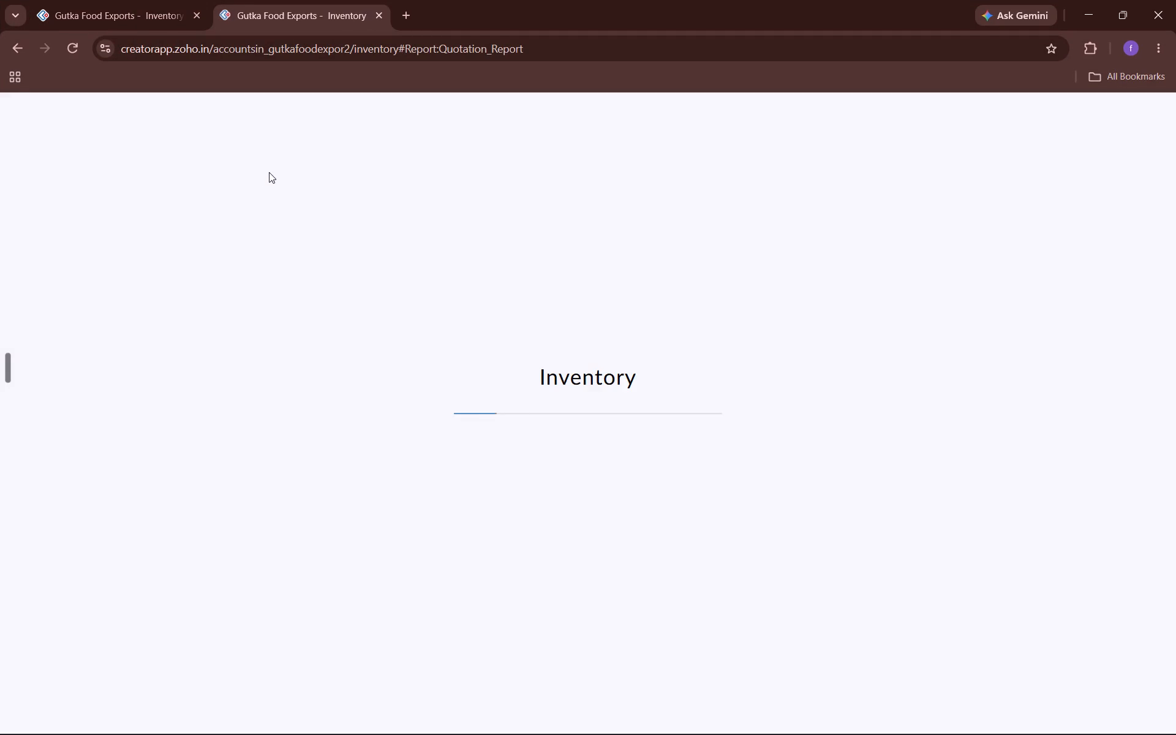
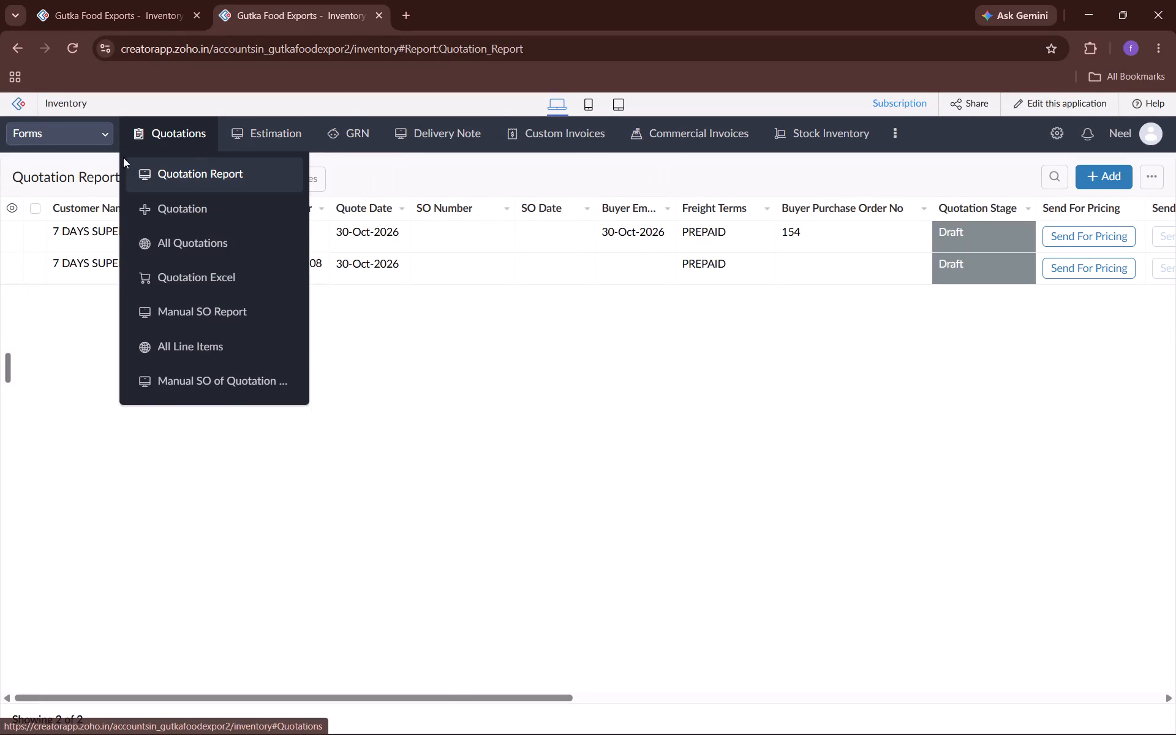
Open the Conversion Rate master and start a new conversion rate record.
left_click(47, 134)
left_click(75, 185)
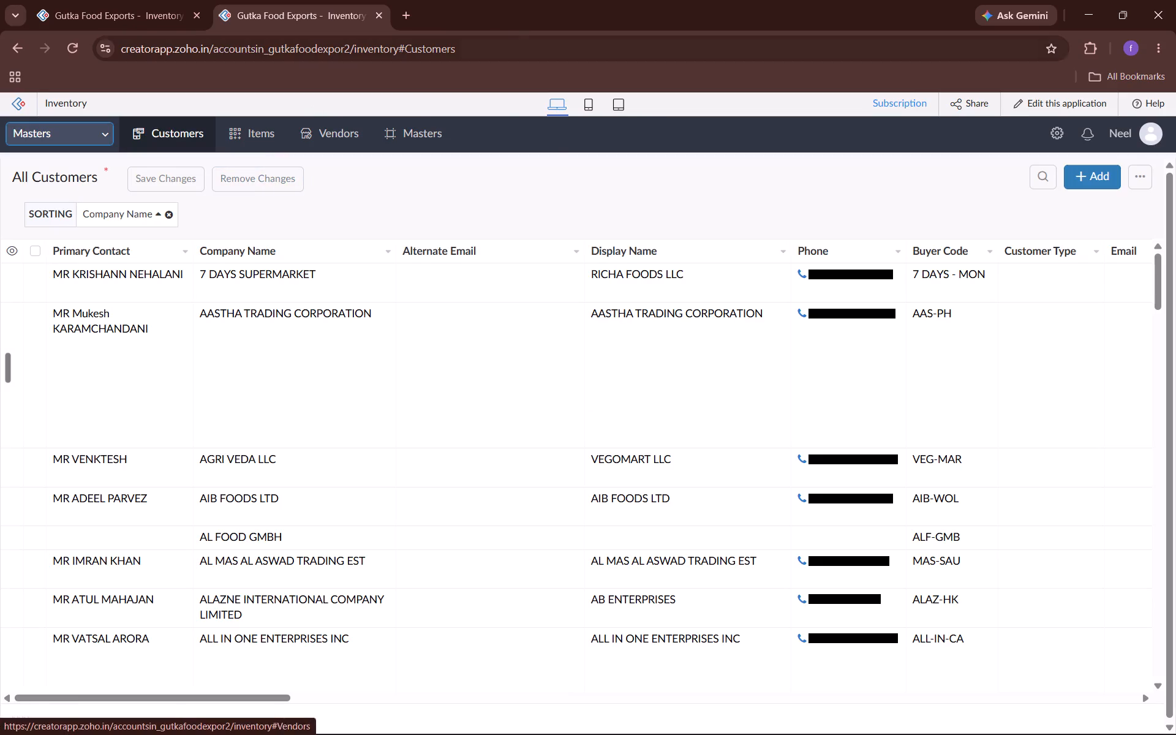
left_click(466, 285)
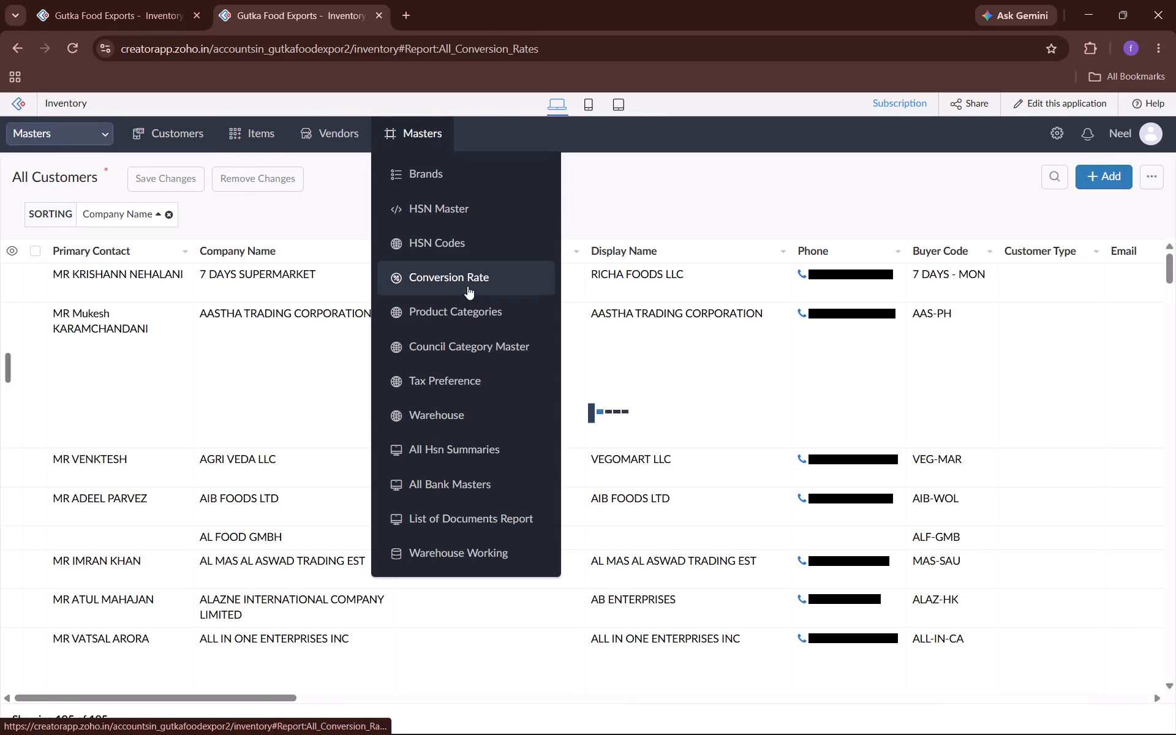
left_click(568, 560)
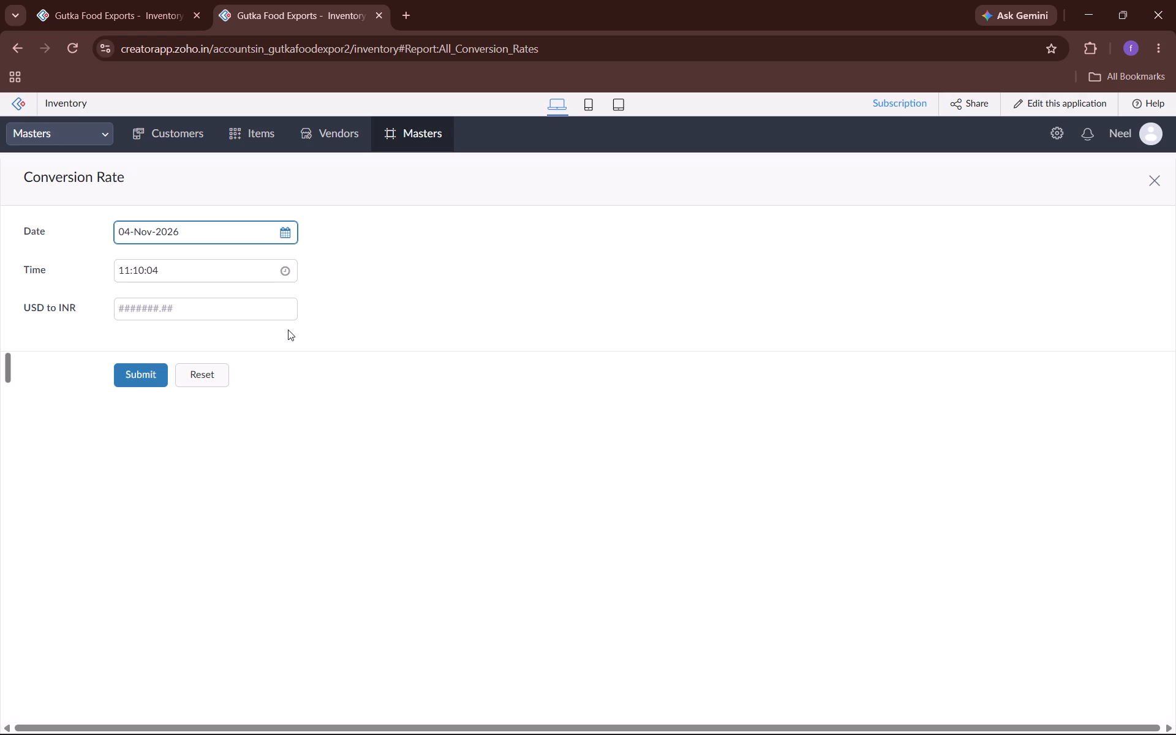
left_click(189, 314)
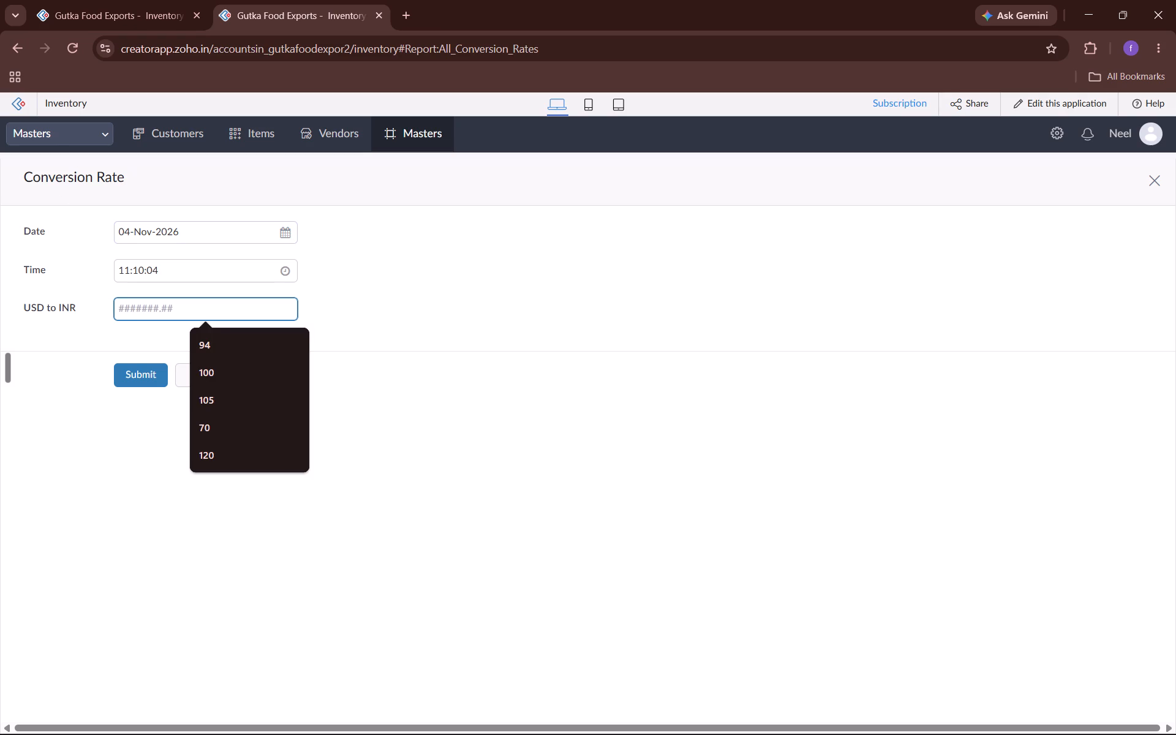
In the other browser window, search the web for "today usd to inr" in a new tab, close it, and return to the conversion rate form.
key("alt+Tab")
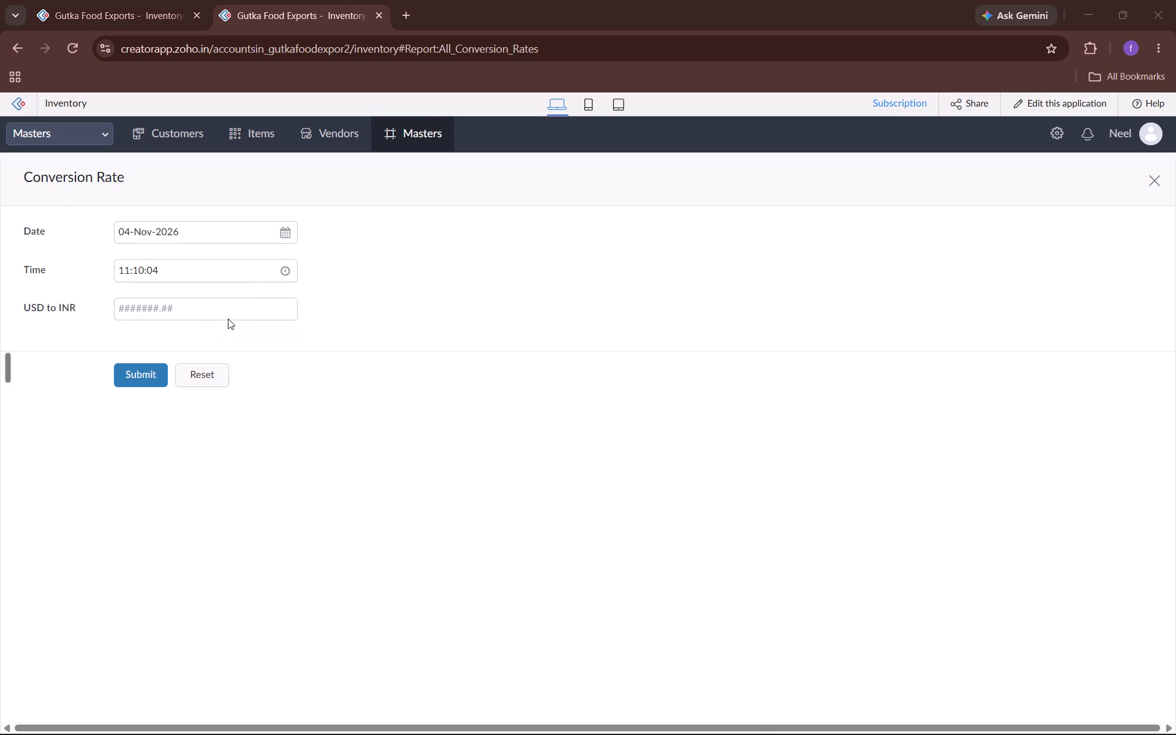
key("ctrl+t")
type("today")
key("space")
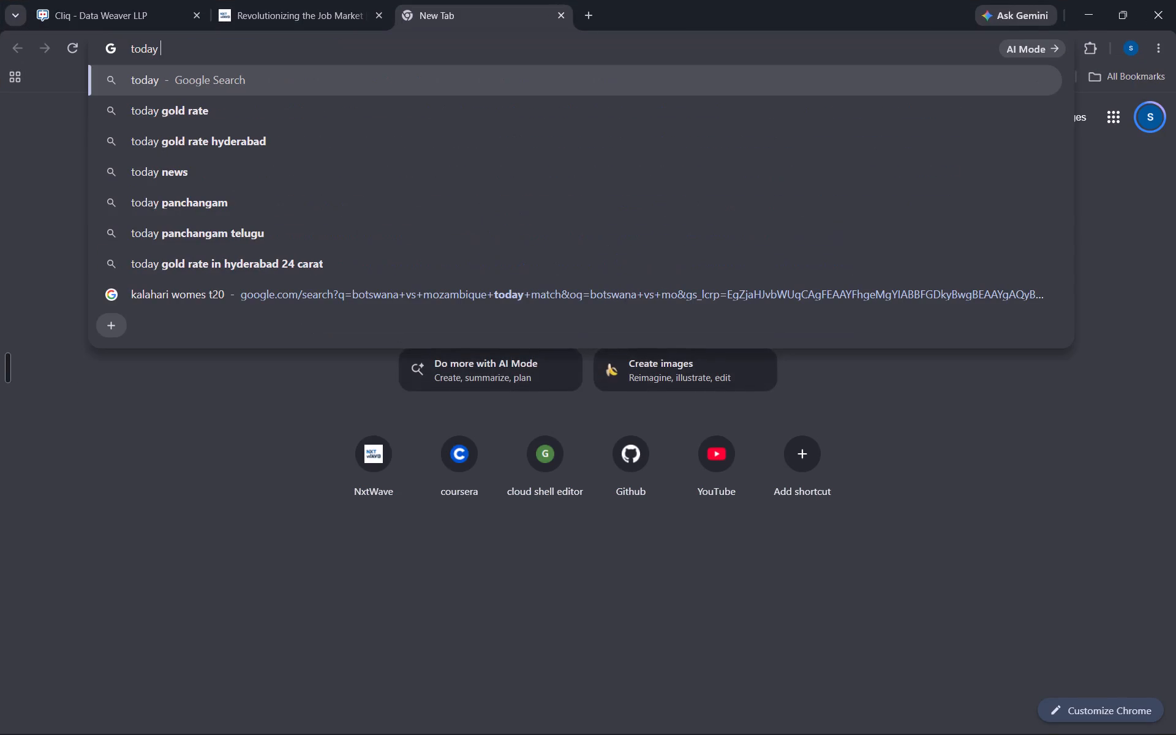
key("u")
key("s")
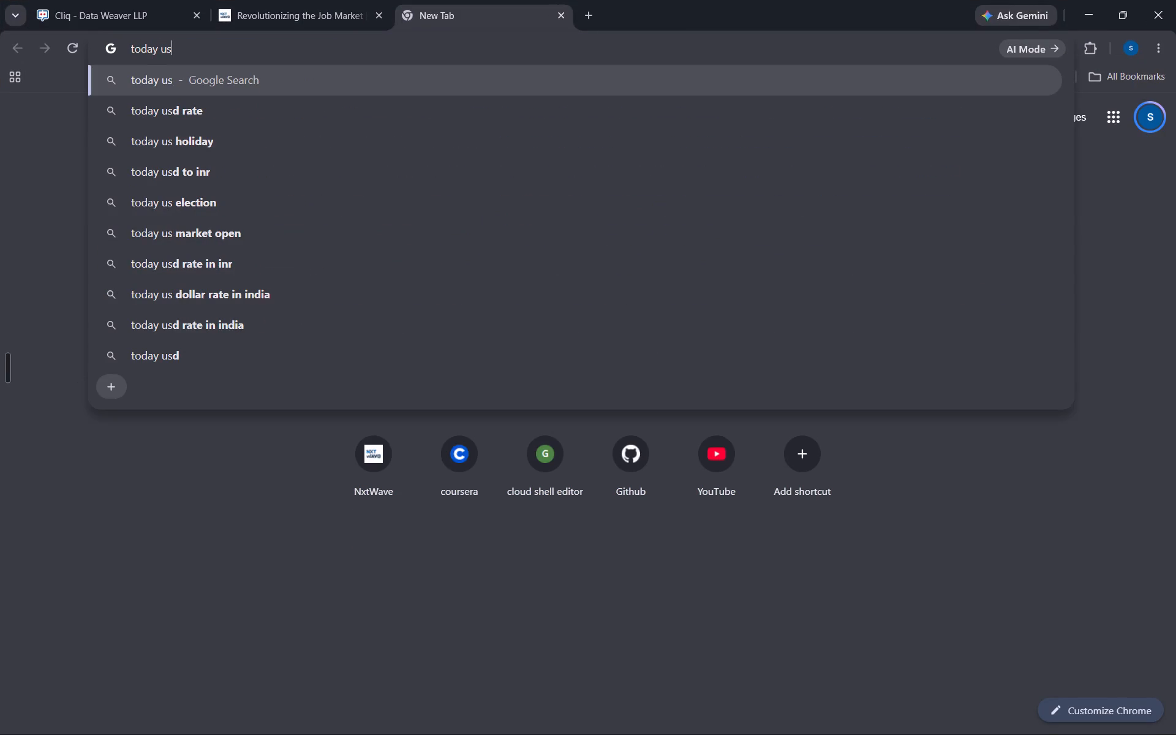
key("Down")
key("Down")
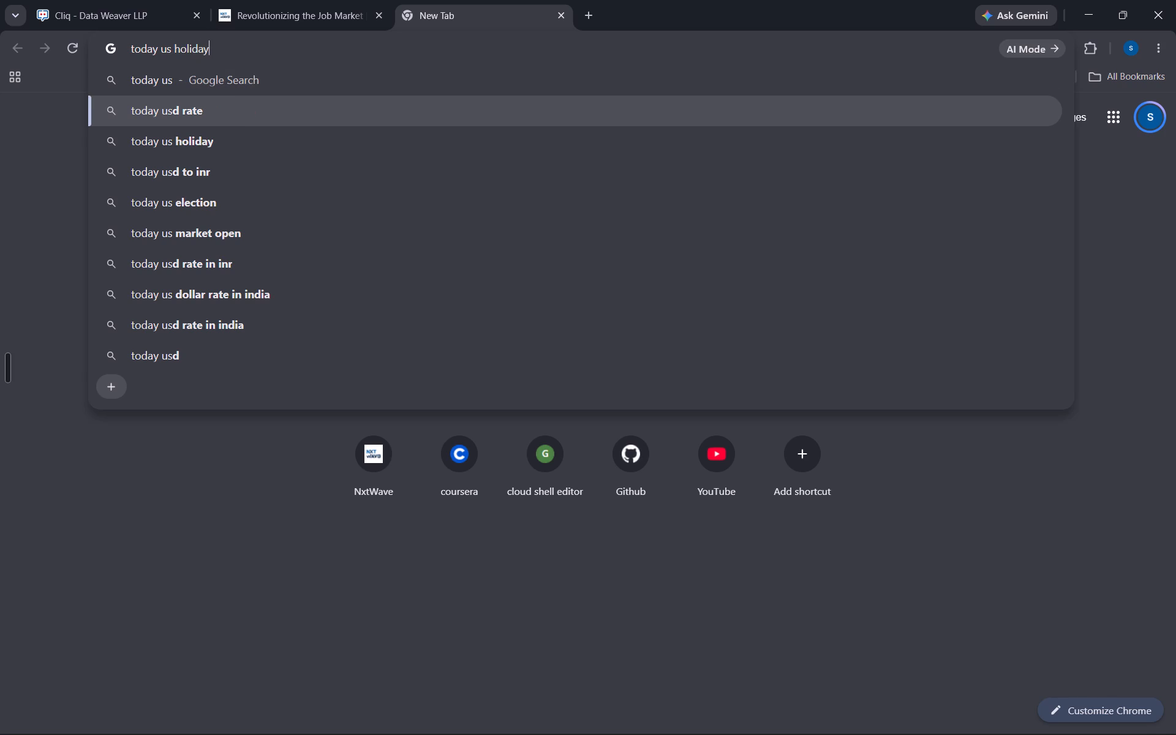
key("Down")
key("Return")
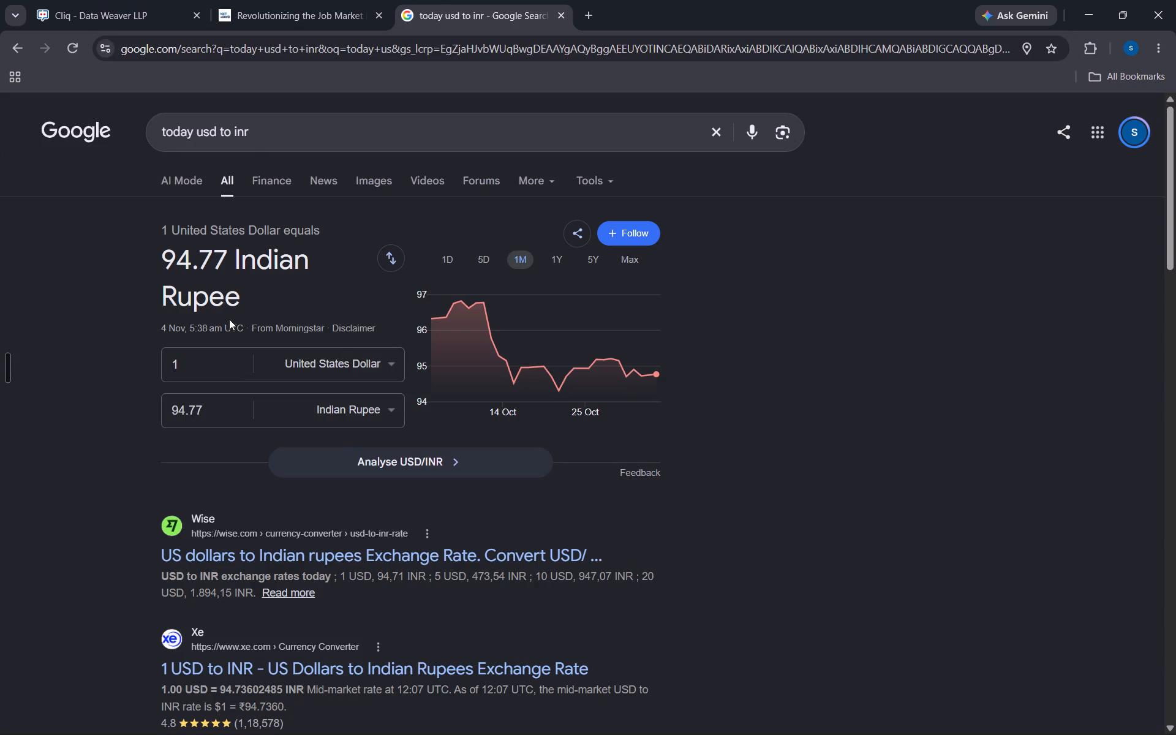
key("ctrl+w")
key("alt+Tab")
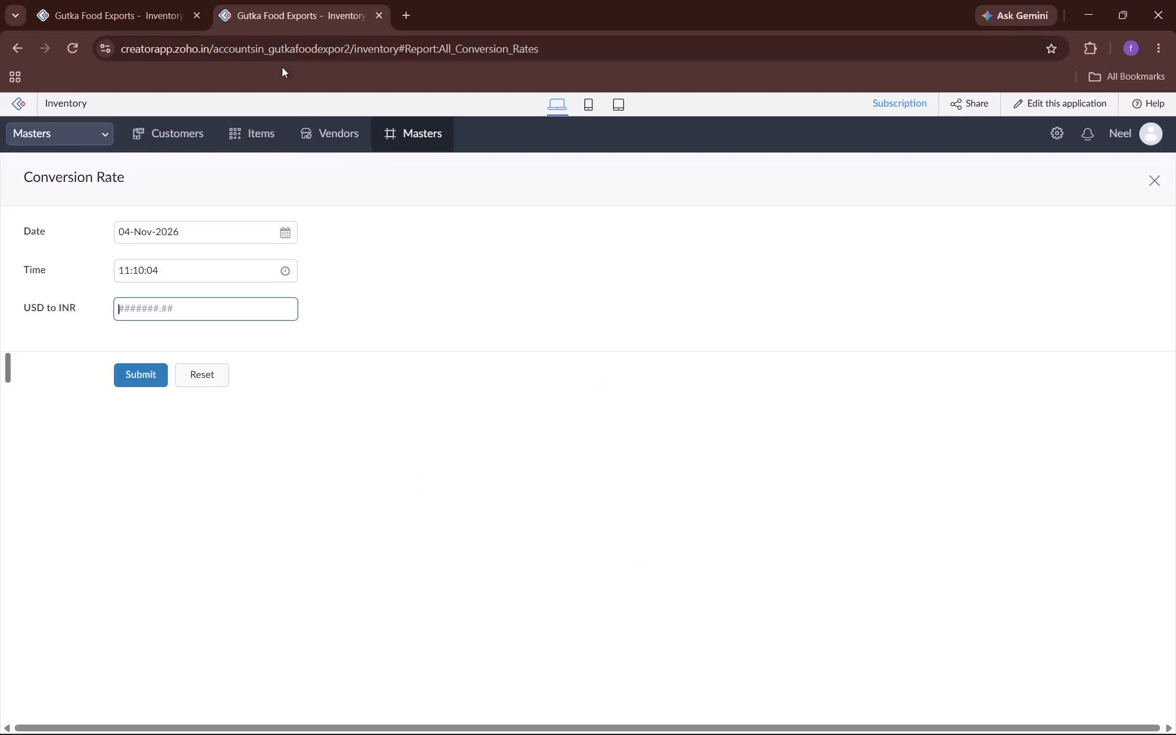
Set the USD to INR rate to 94.77 and submit the conversion rate record.
type("94.77")
key("Return")
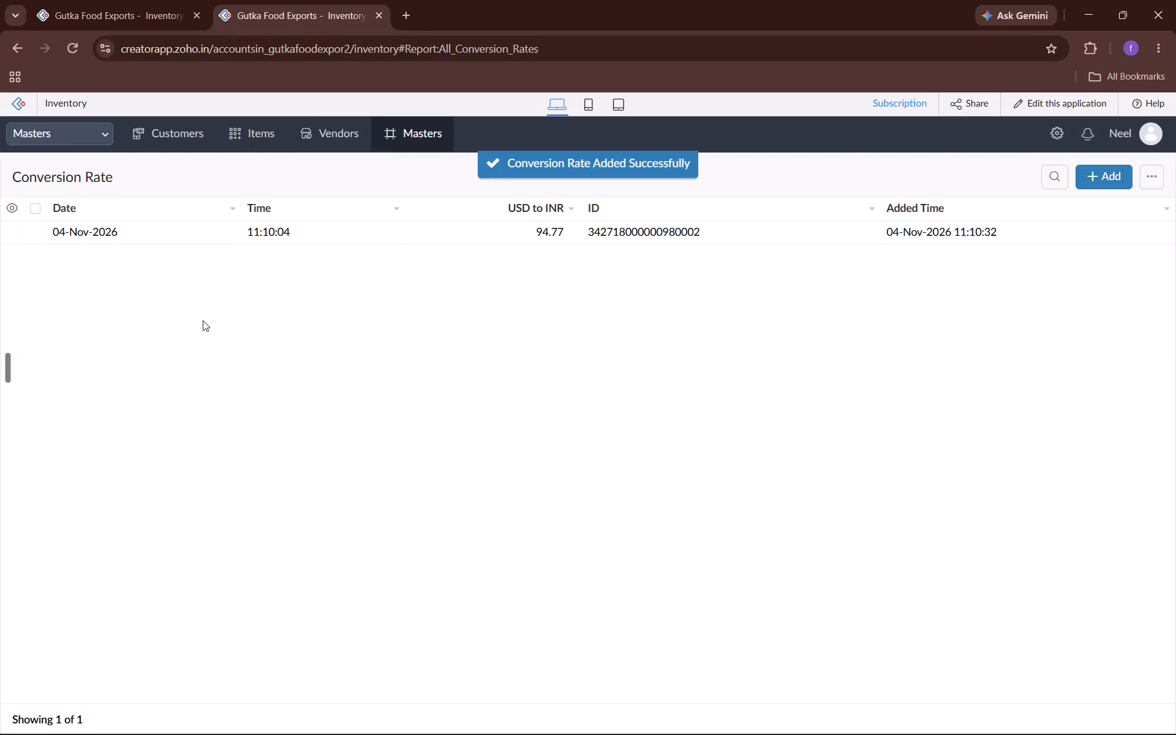
In the first Inventory tab, start a new quotation for the customer 7 DAYS SUPERMARKET.
left_click(111, 0)
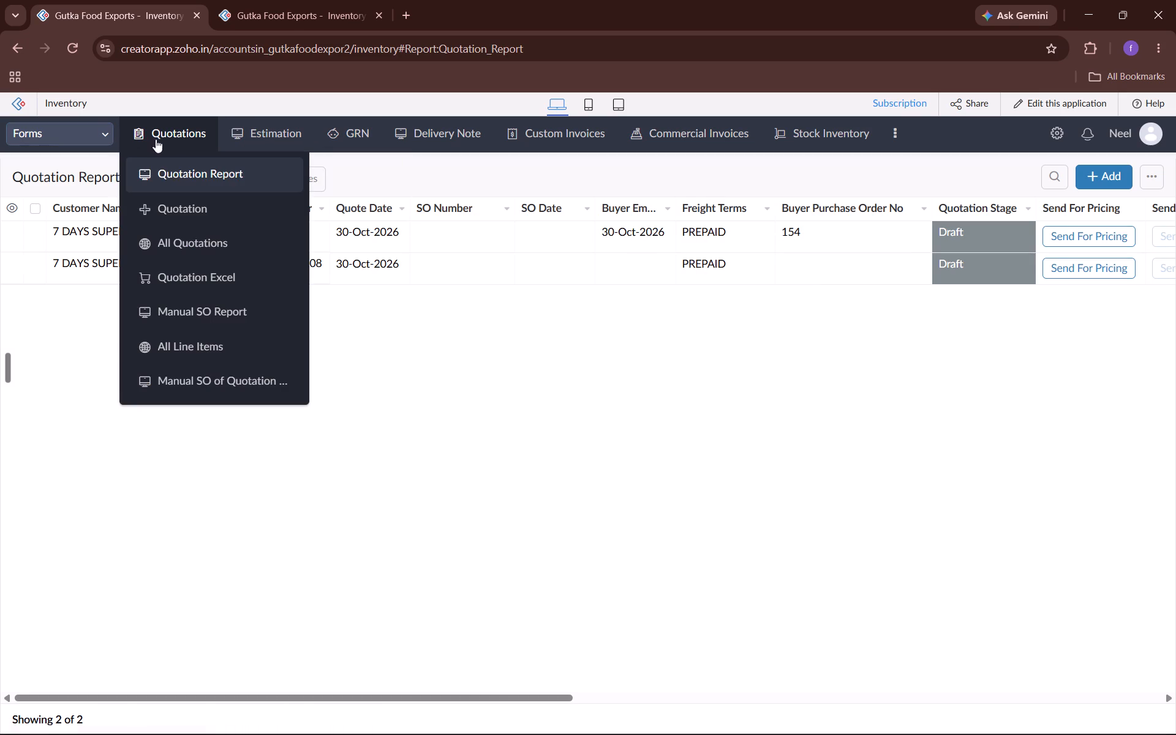
left_click(225, 214)
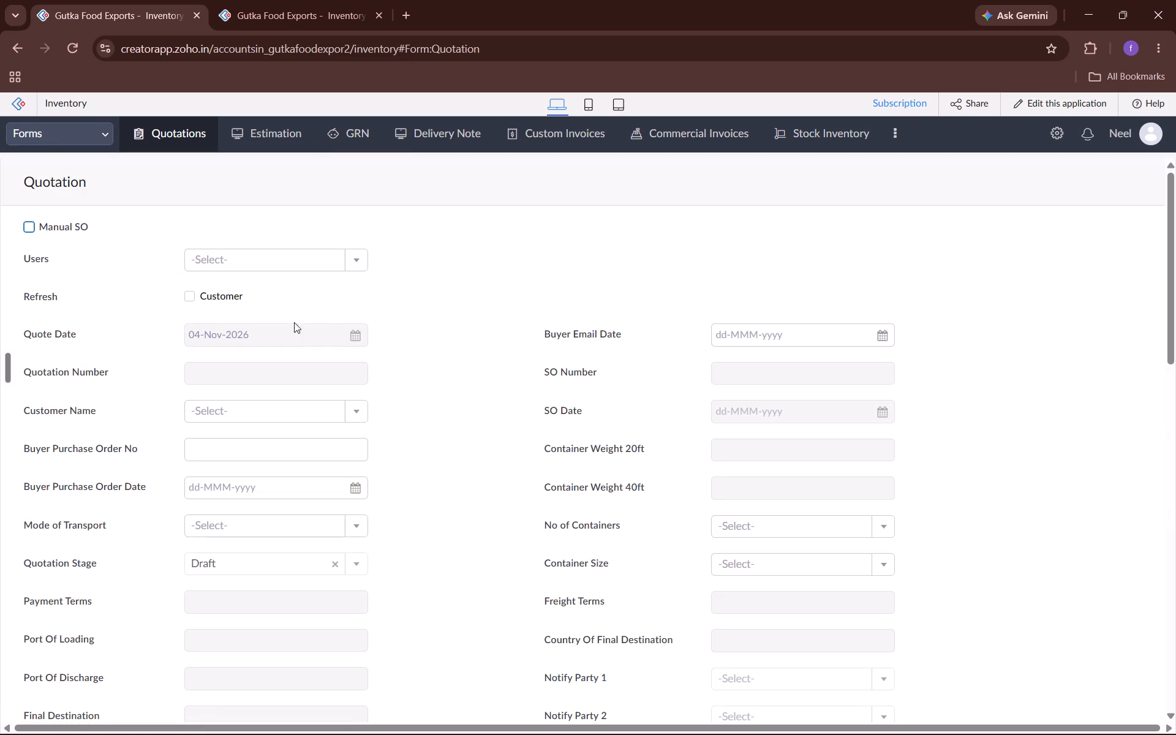
left_click(266, 418)
left_click(261, 475)
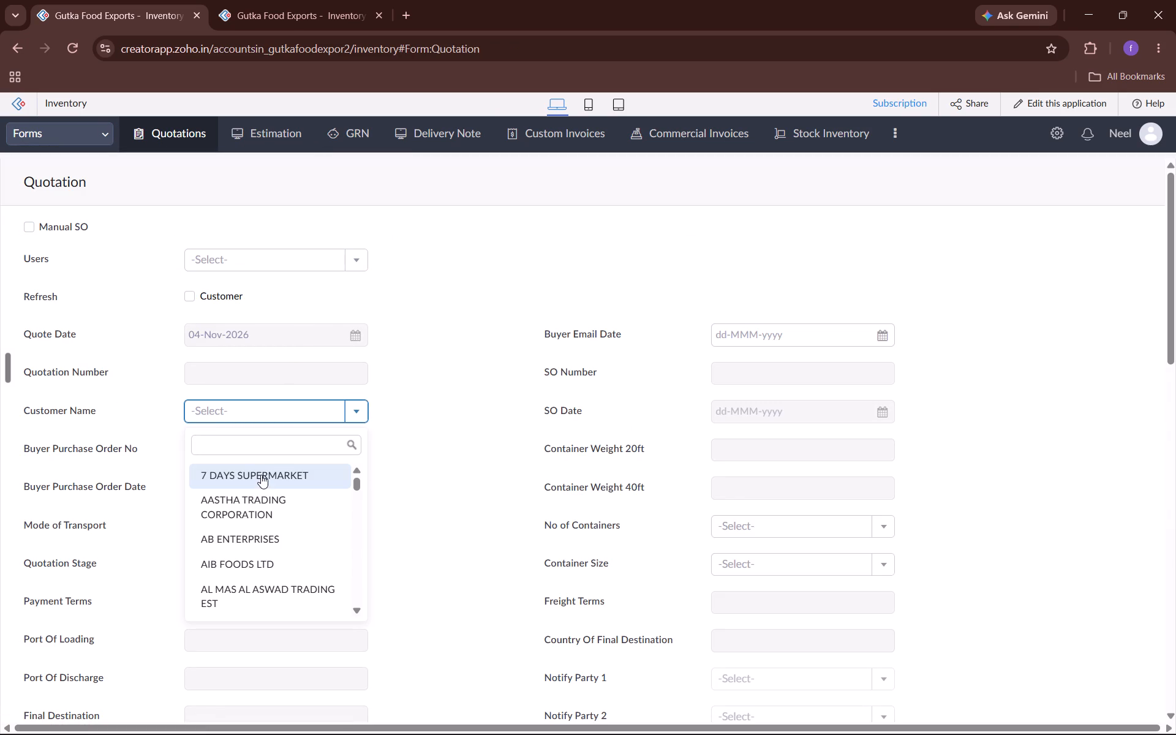
Set the quotation's number of containers to 2, choose a container size, and select KOTAK MAHINDRA BANK as the bank master.
scroll(458, 347, "down", 1)
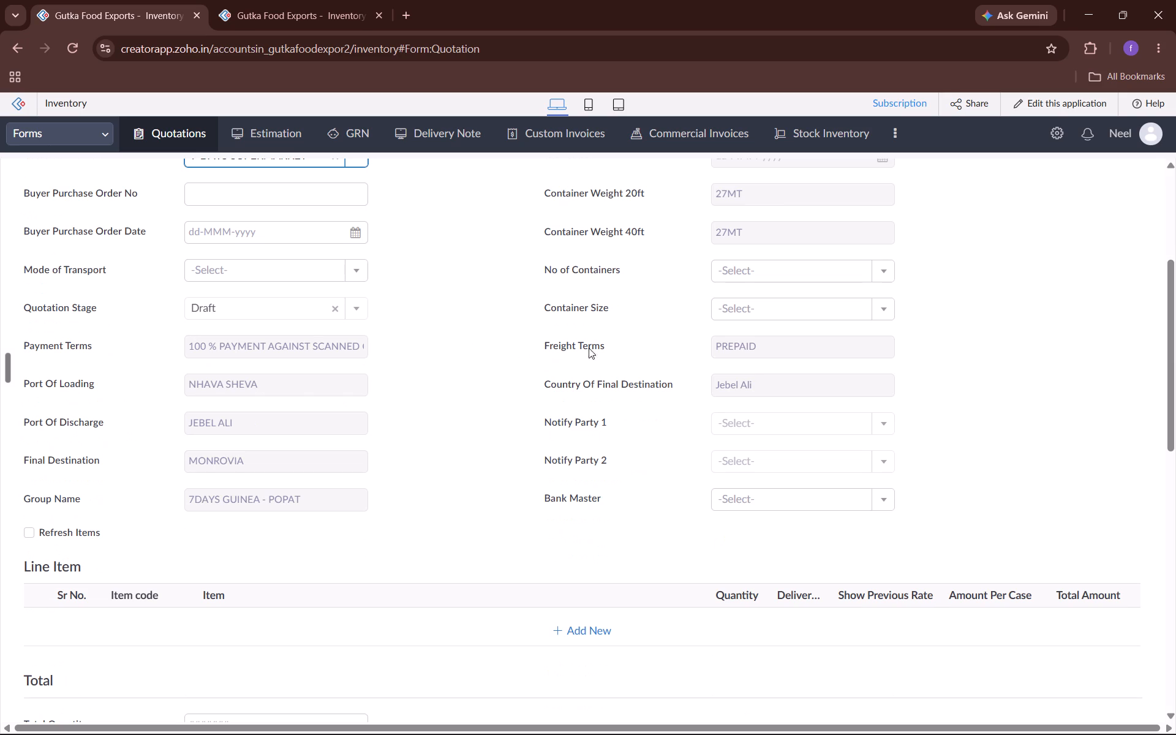
left_click(736, 272)
left_click(759, 325)
left_click(745, 309)
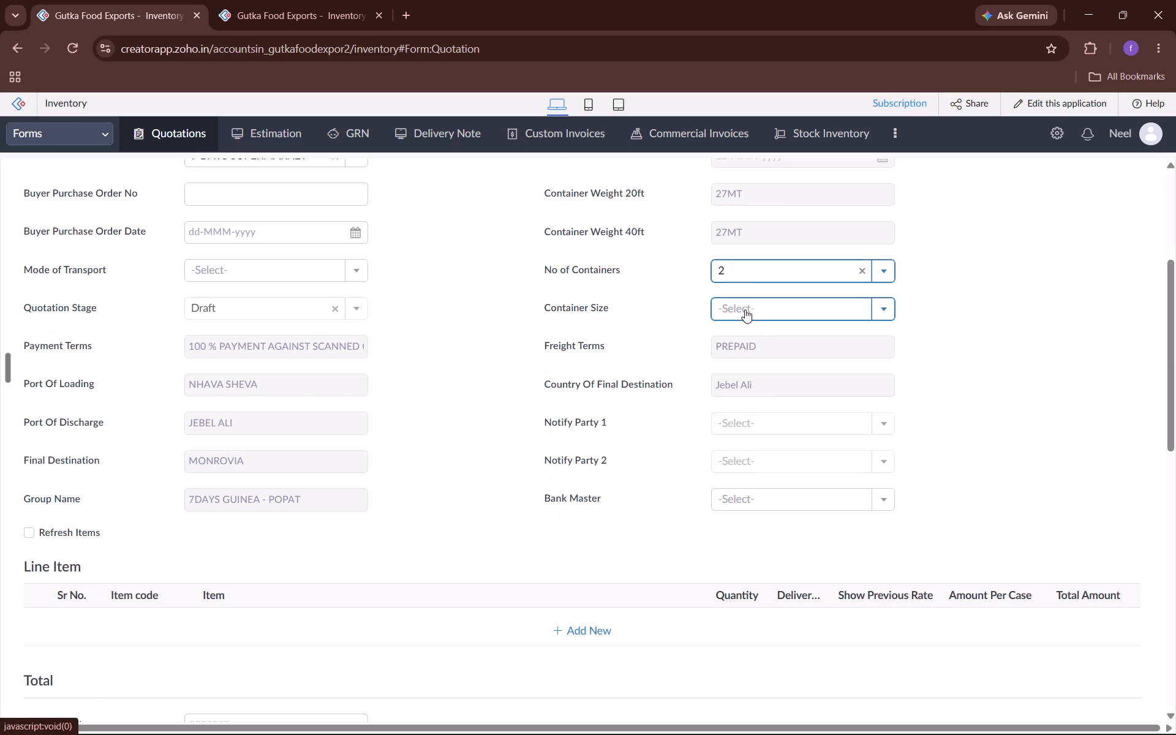
left_click(769, 362)
scroll(644, 448, "down", 1)
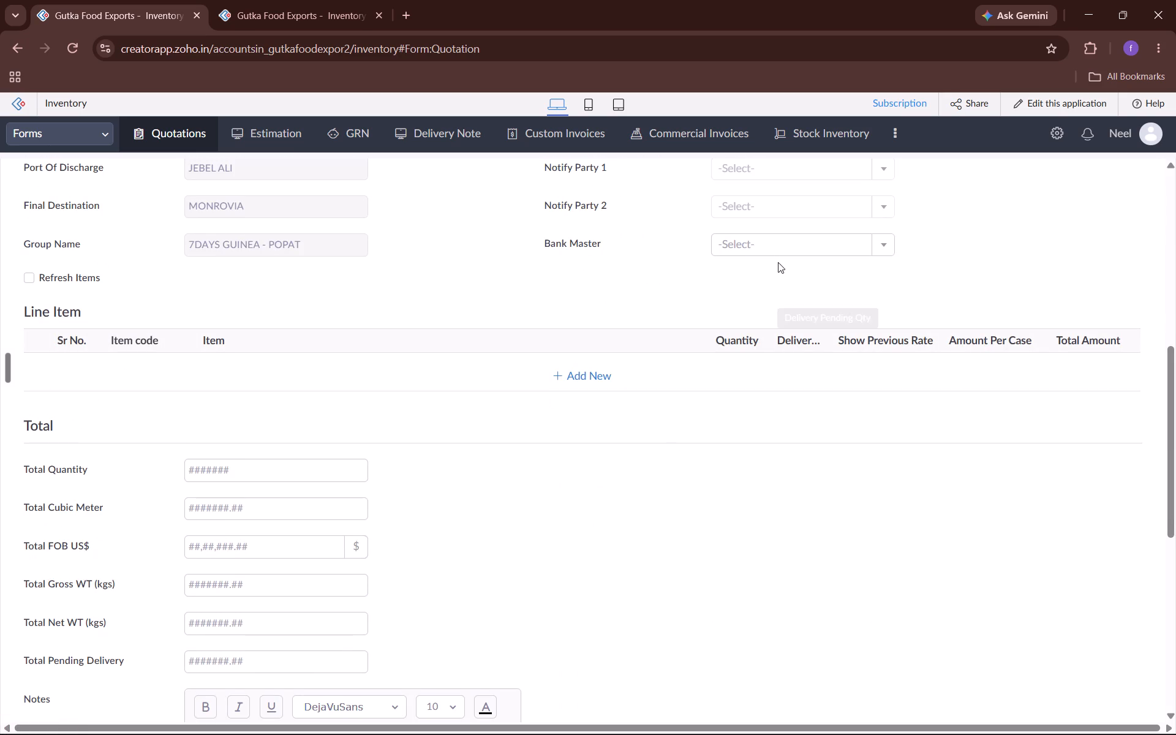
left_click(755, 228)
left_click(763, 246)
left_click(774, 304)
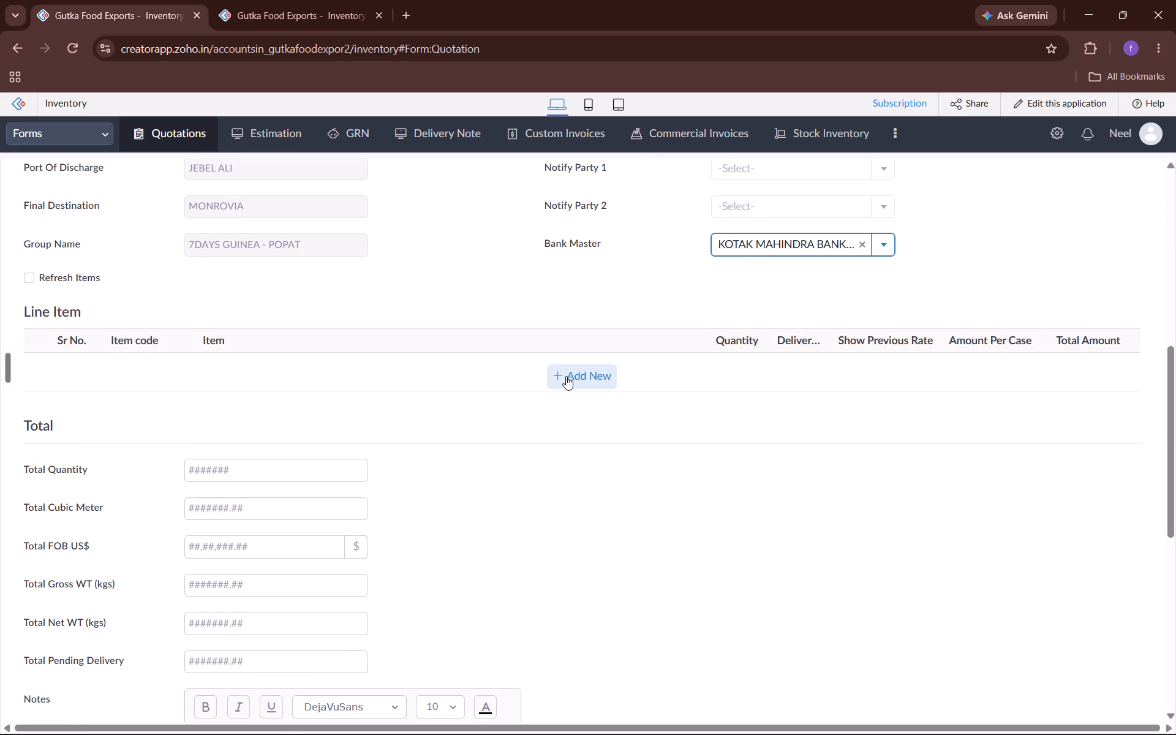
Add the line item 24 MANTRA ORGANIC 7 GRAIN ATTA 12PKTS X 1KG with quantity 20 and amount per case $10.
left_click(567, 377)
left_click(332, 374)
left_click(360, 438)
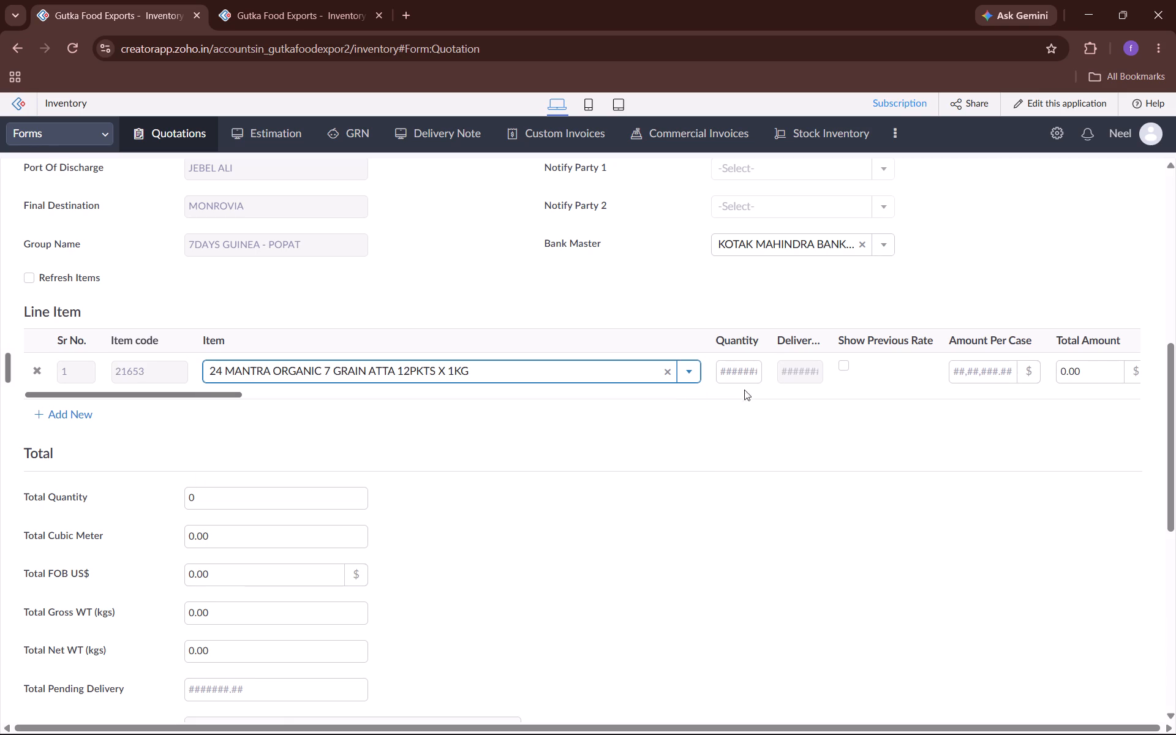
left_click(739, 374)
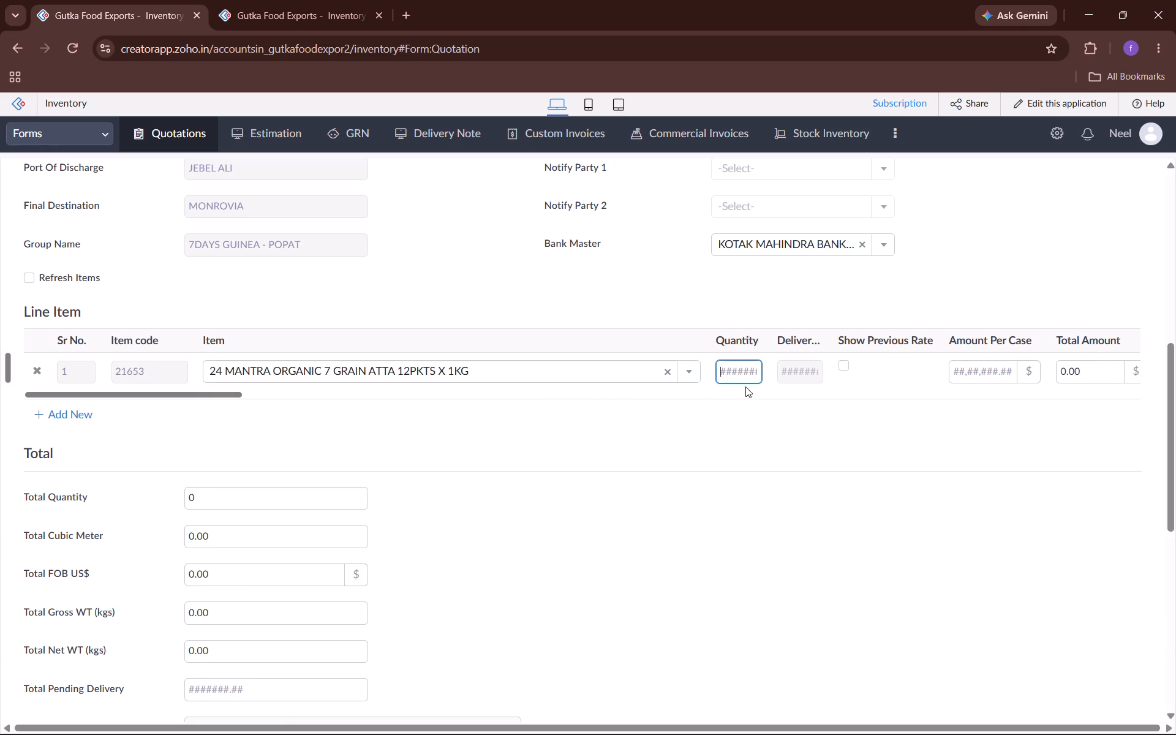
key("2")
key("0")
left_click(986, 373)
key("1")
key("0")
left_click(989, 454)
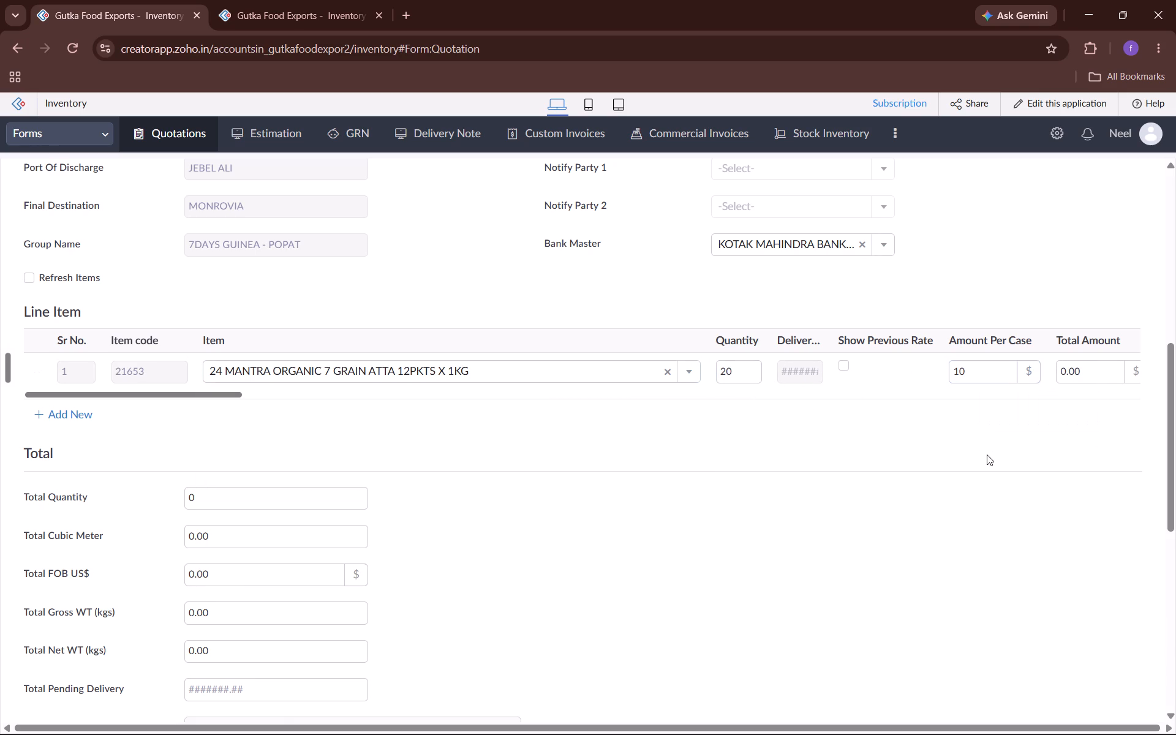
left_click(976, 451)
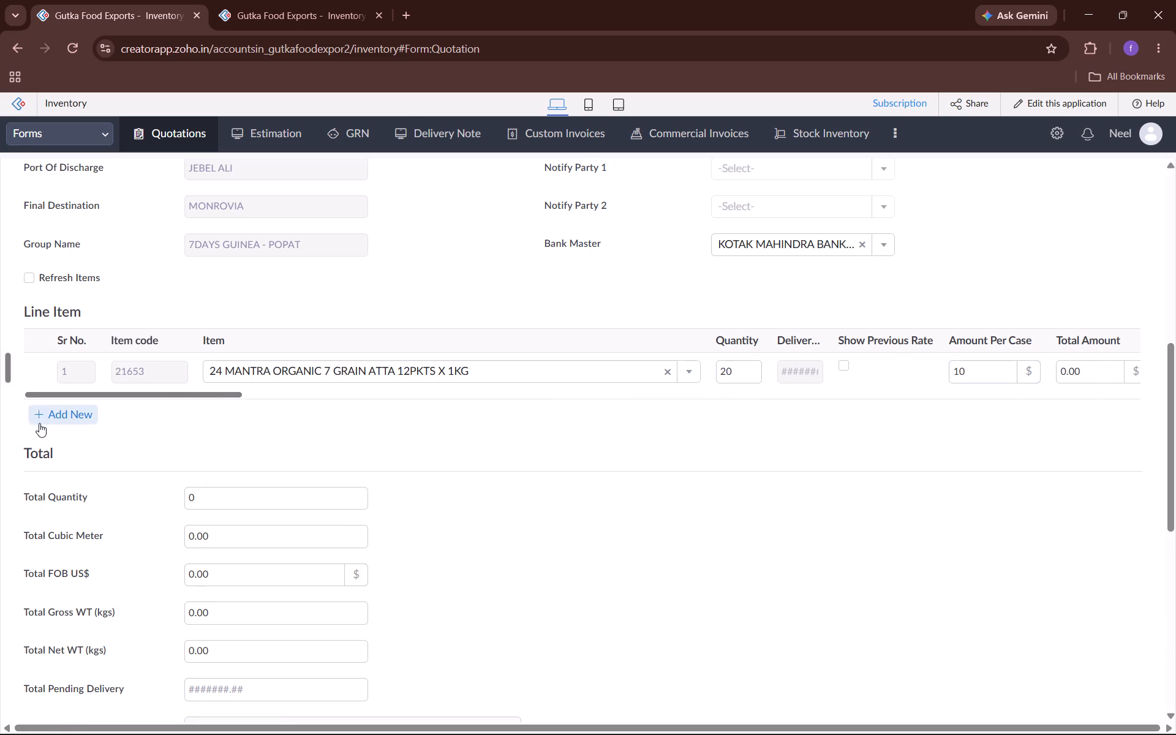
Add a second line item, 24 MANTRA ORGANIC ASSAM TEA 12PKTS X 25T.BAGS, with quantity 50 and amount per case $20.
left_click(67, 417)
left_click(320, 404)
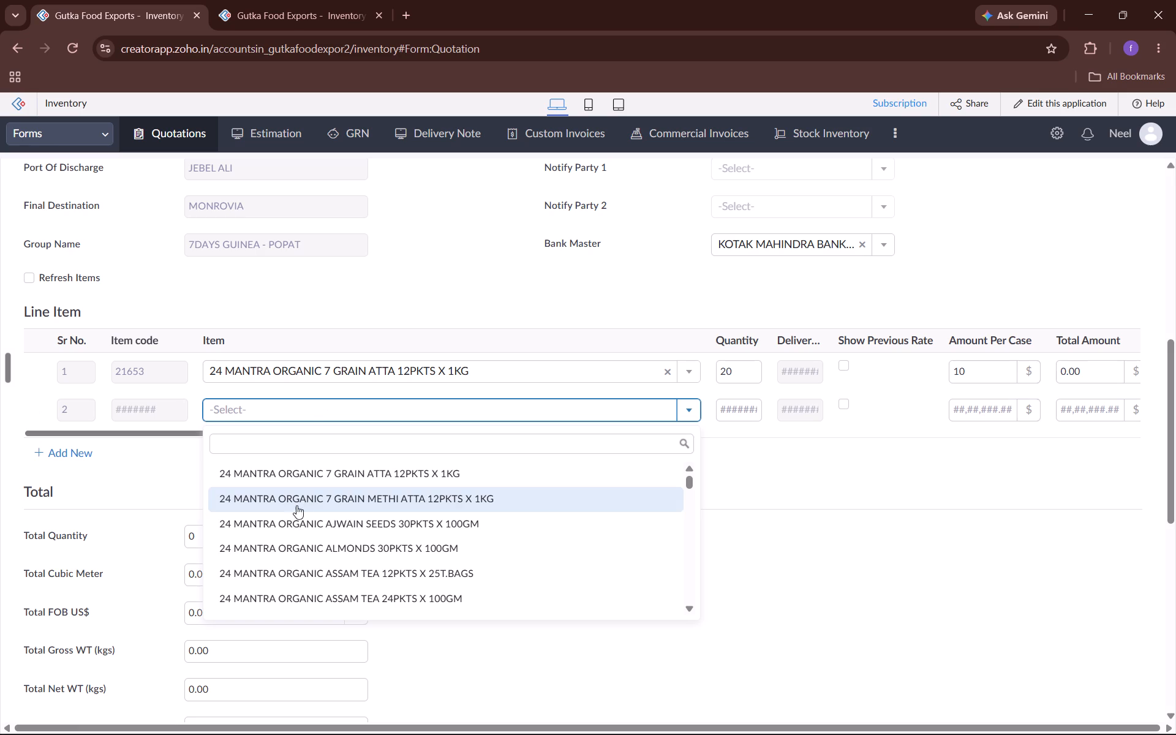
left_click(337, 568)
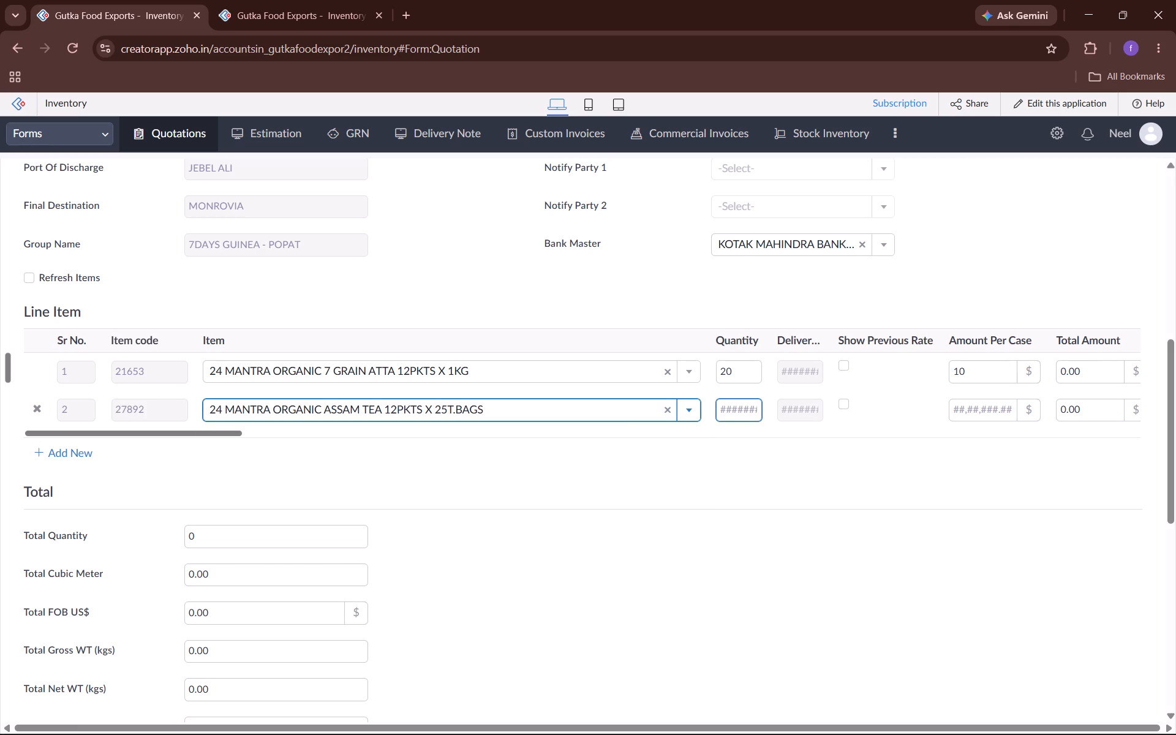
left_click(722, 409)
left_click(741, 413)
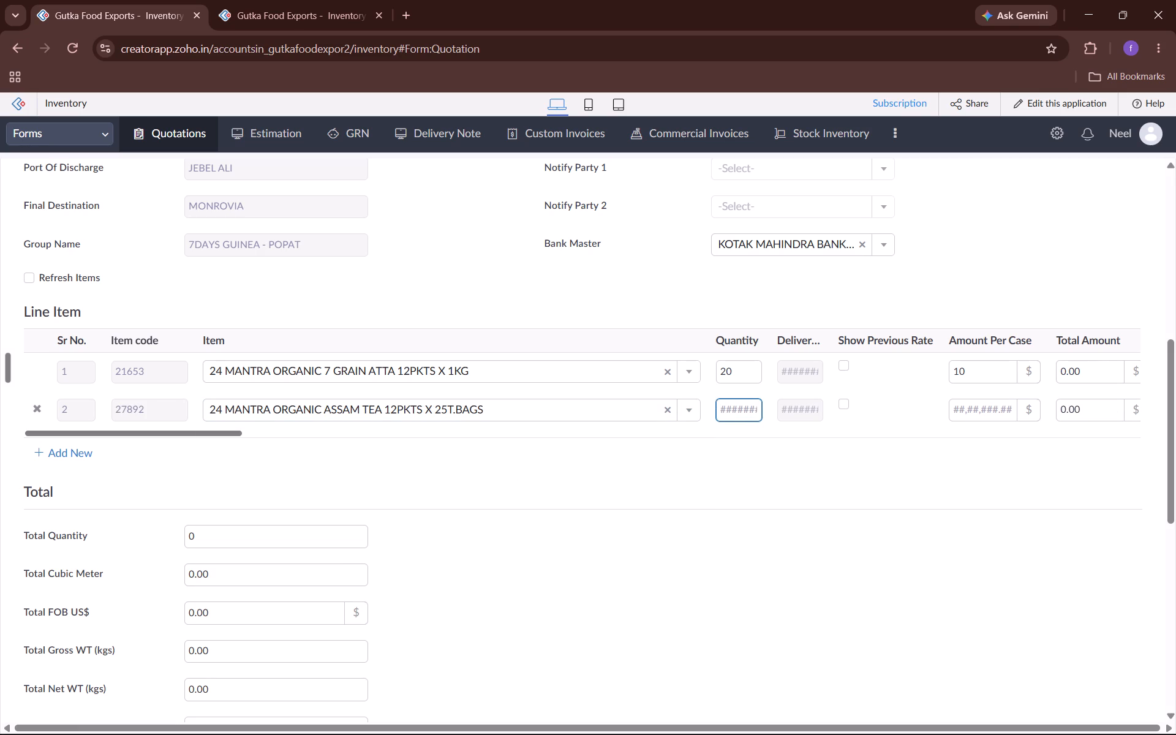
key("5")
key("0")
left_click(772, 465)
left_click(971, 406)
key("2")
key("0")
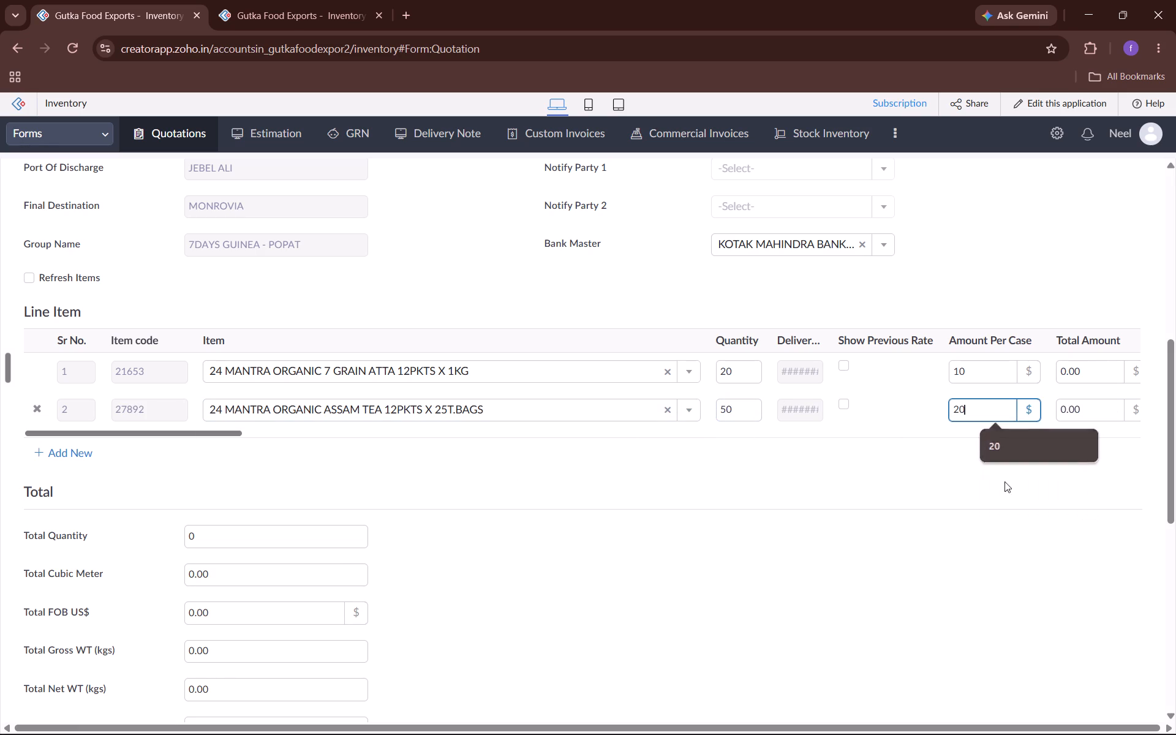
left_click(992, 482)
Set both the transport and packing charges of the Assam tea line item to ₹1.
left_click_drag(209, 430, 383, 441)
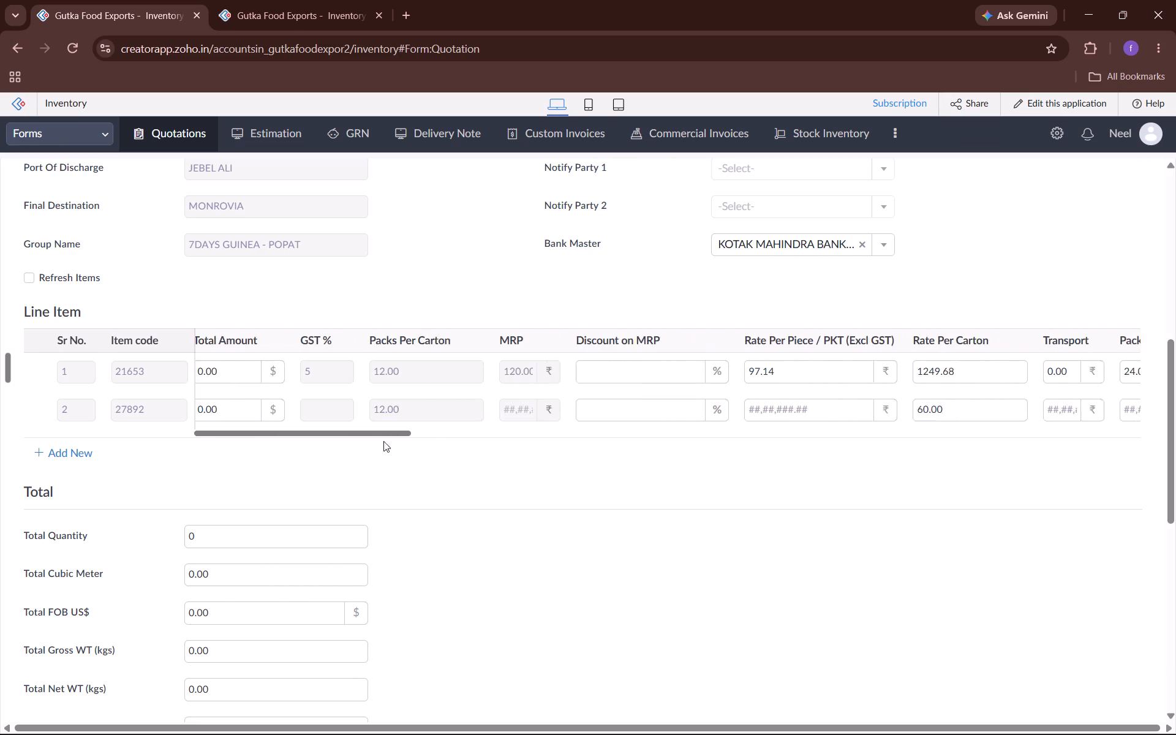
left_click_drag(383, 441, 450, 444)
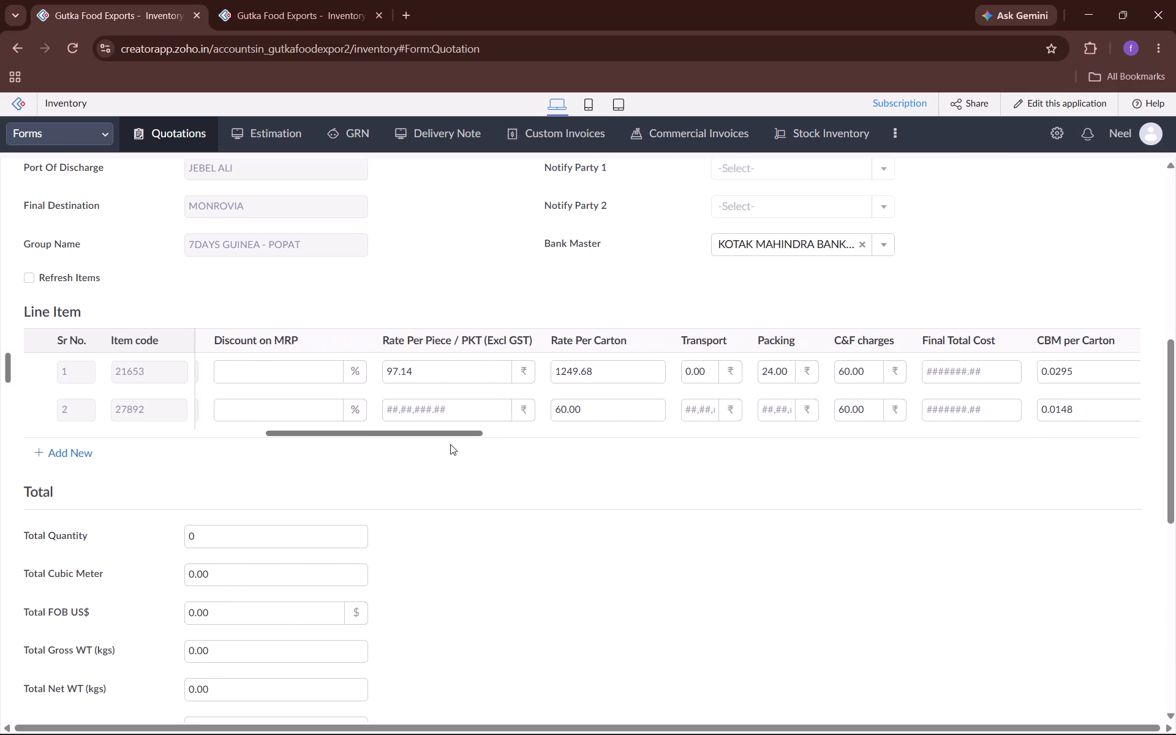
left_click_drag(450, 444, 487, 442)
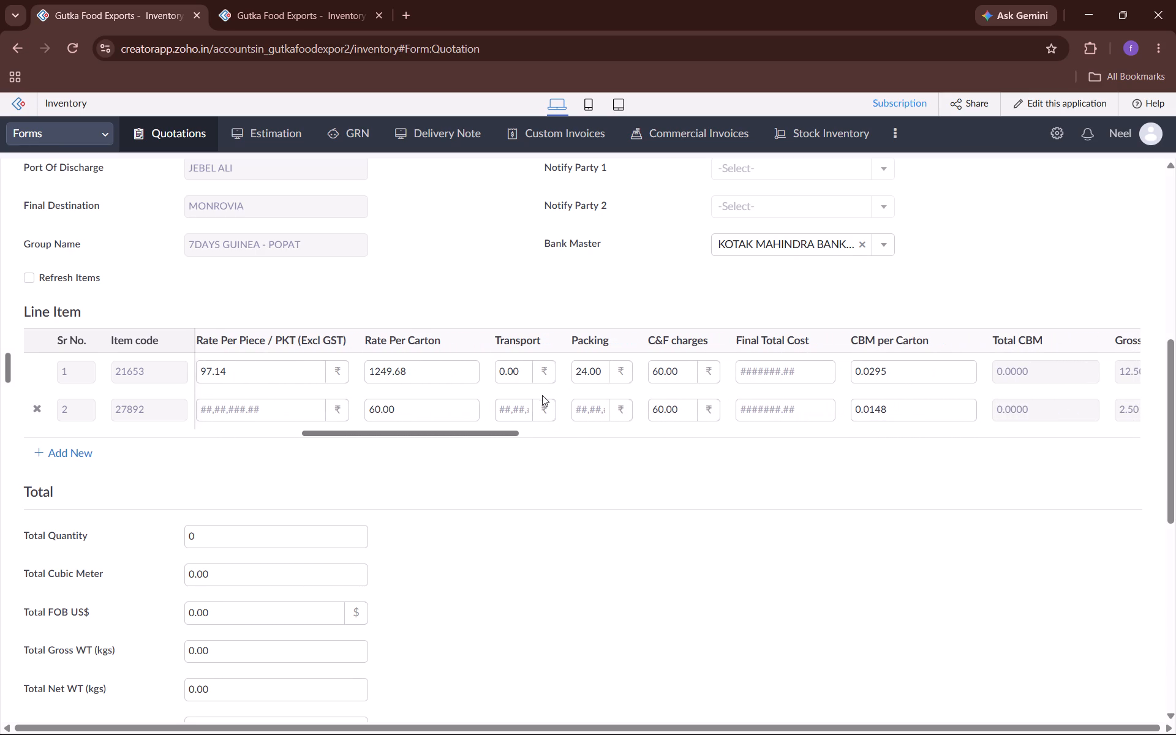
left_click(511, 407)
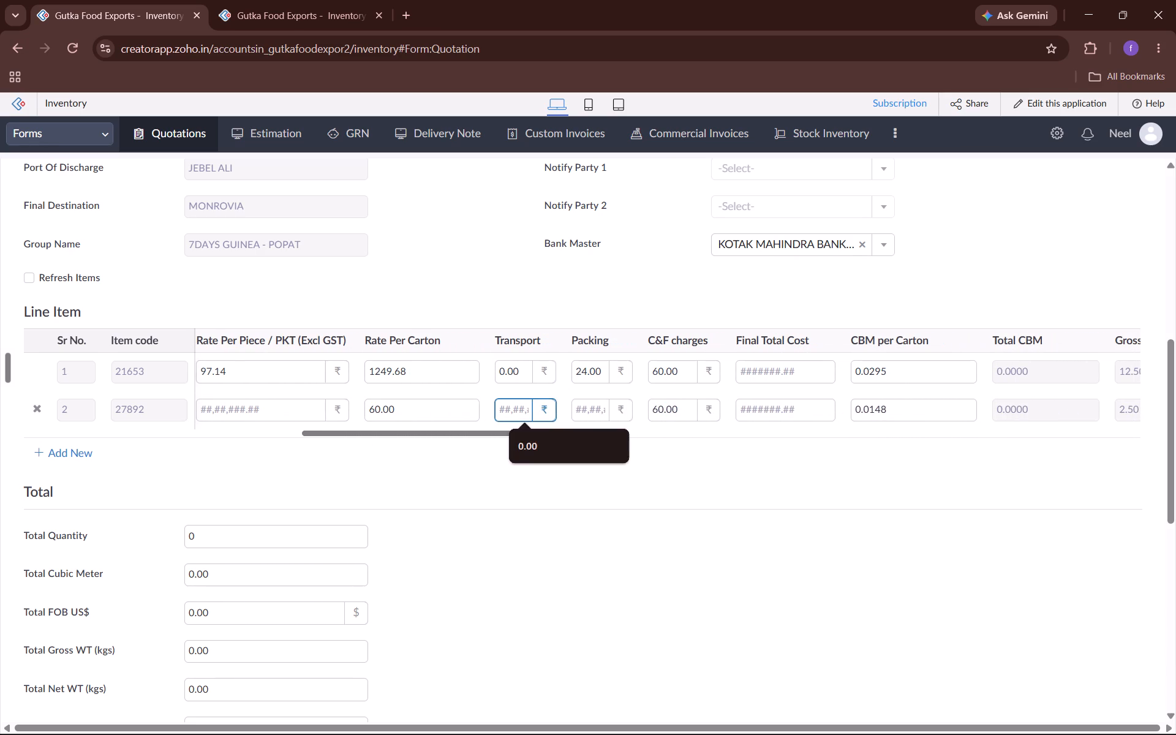
key("1")
left_click(578, 410)
key("1")
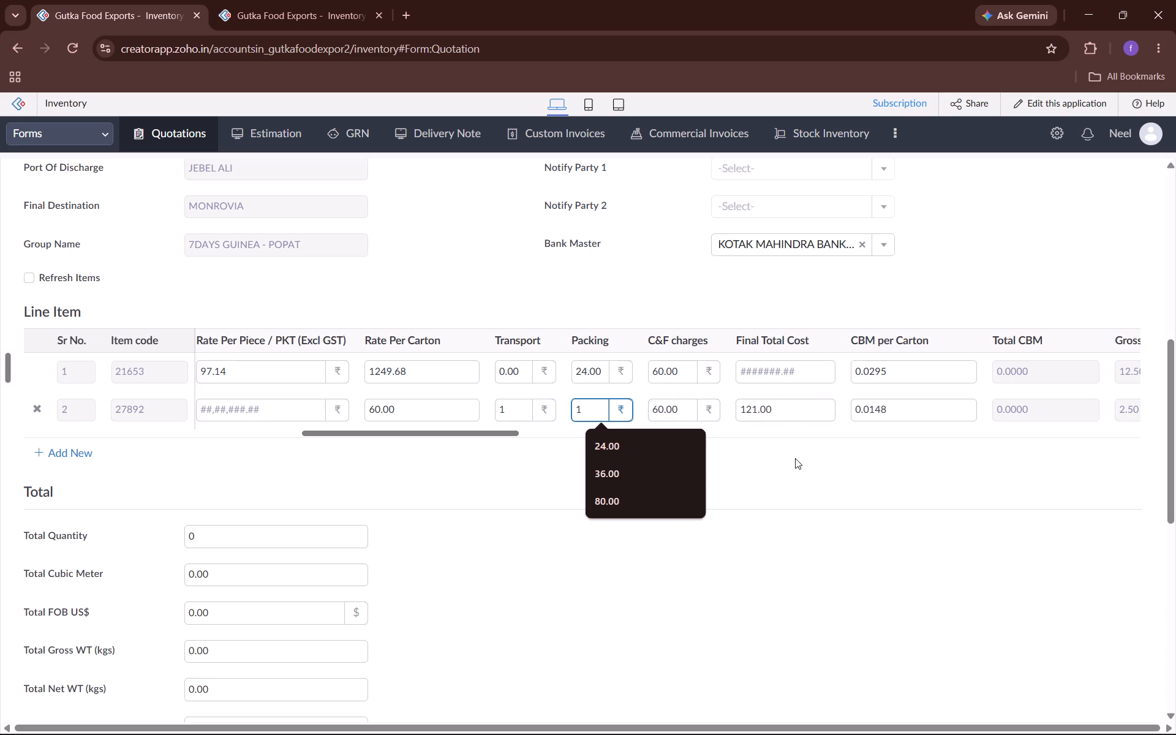
left_click(795, 458)
Set the transport charge of the 7 grain atta line item to ₹10.
triple_click(508, 374)
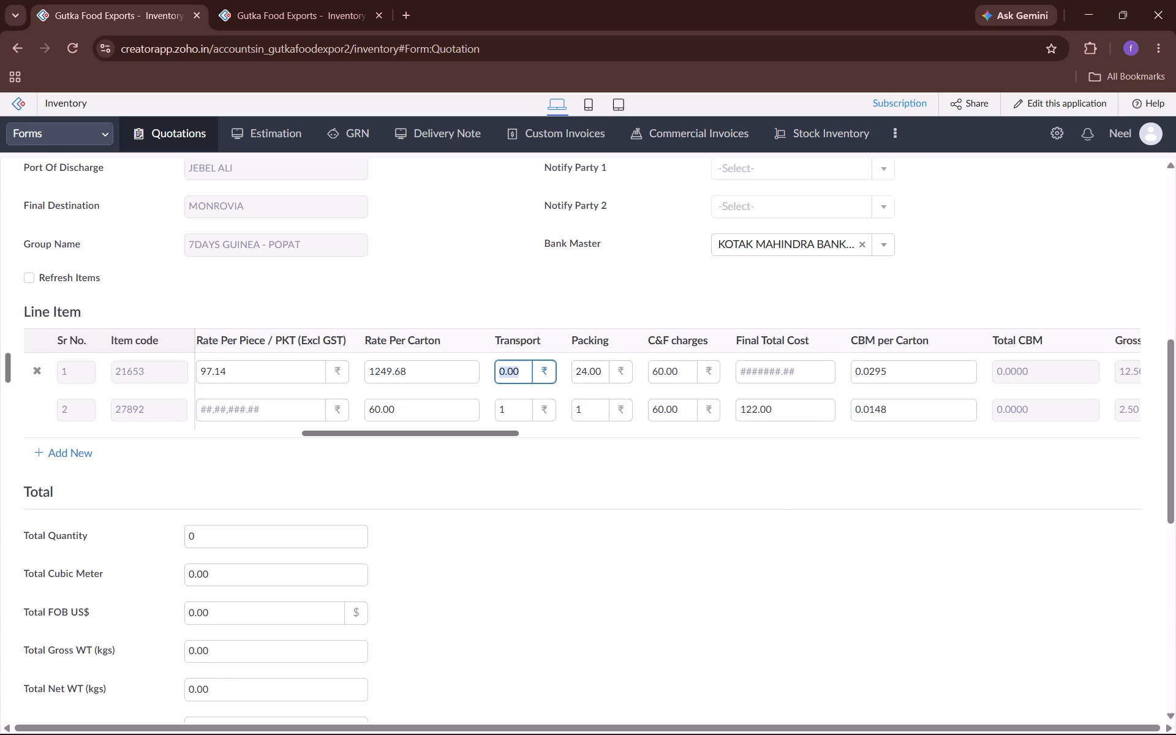
key("1")
key("0")
left_click(679, 483)
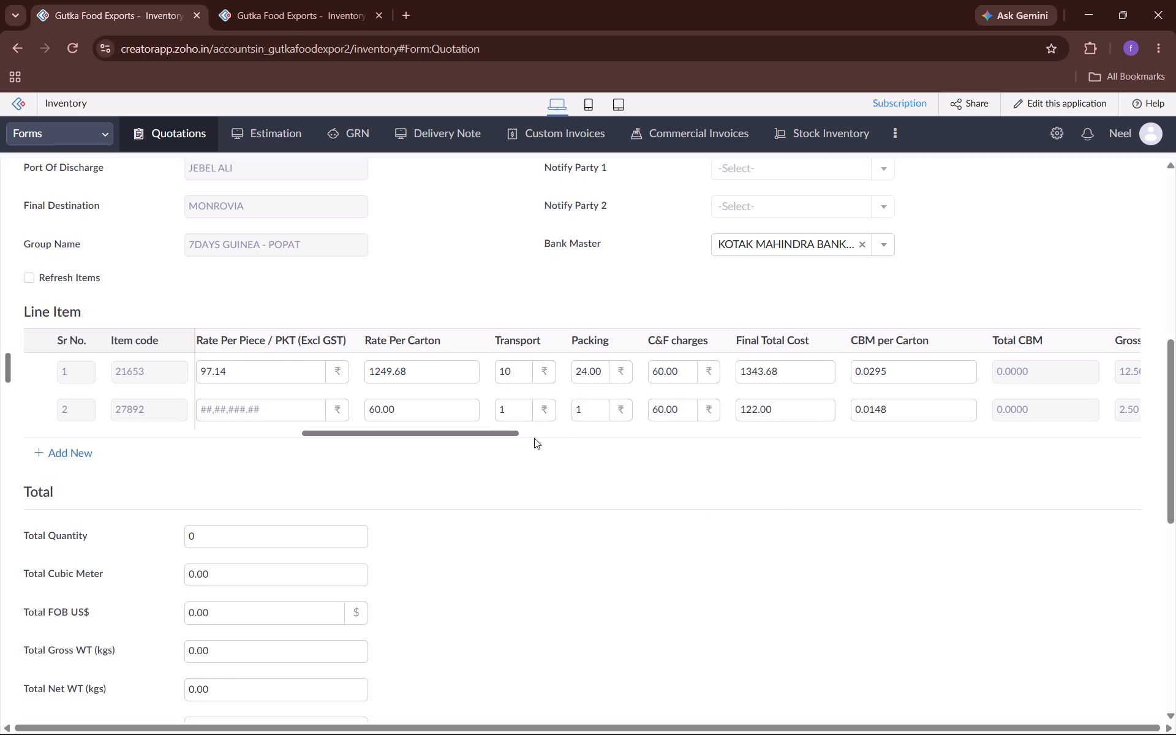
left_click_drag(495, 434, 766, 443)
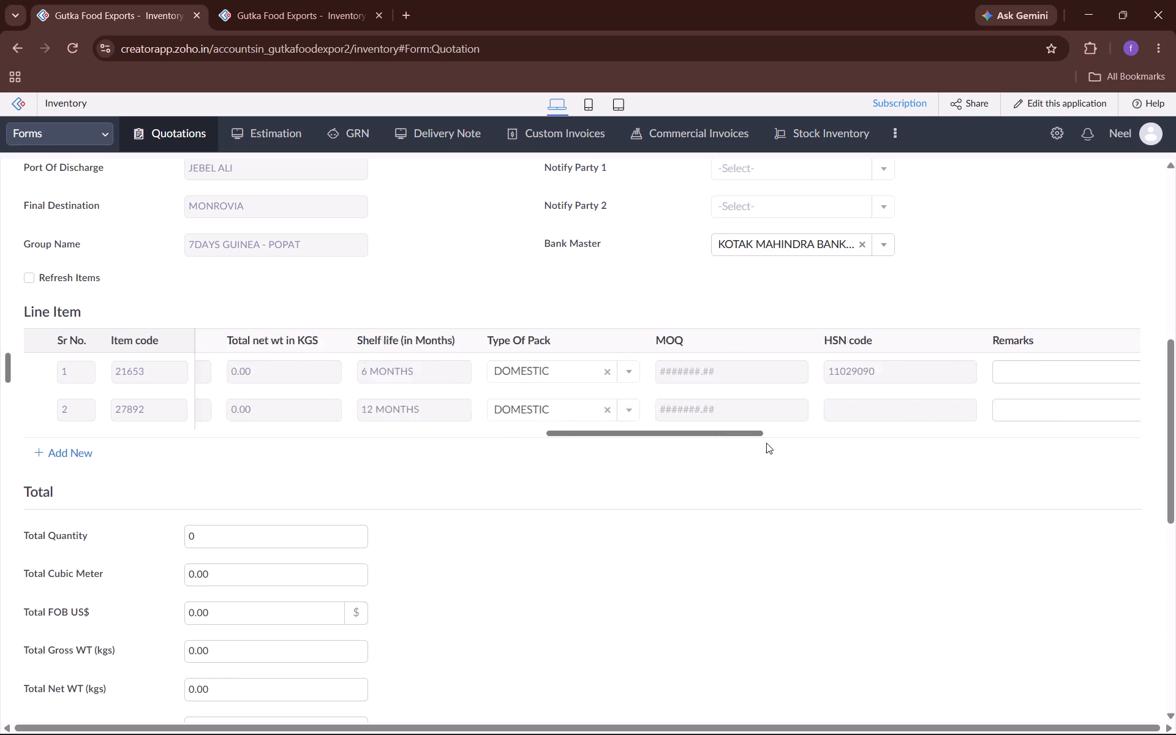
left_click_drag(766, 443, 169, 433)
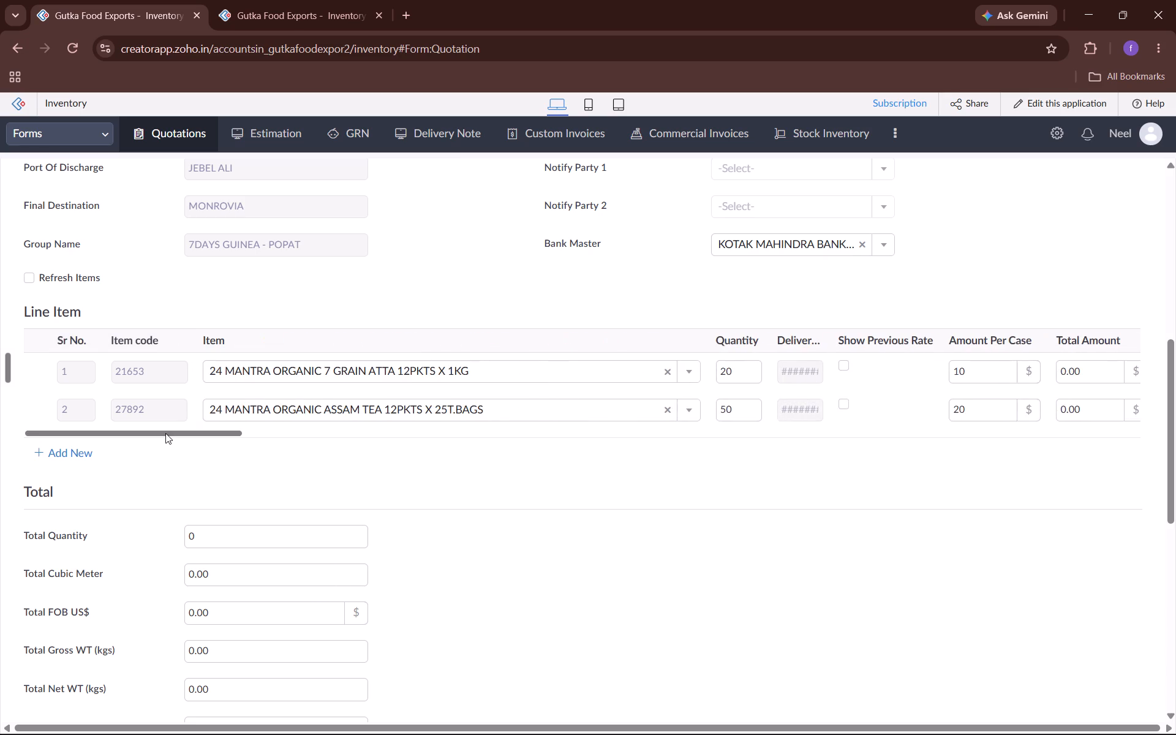
Submit the completed quotation for 7 DAYS SUPERMARKET.
scroll(415, 496, "down", 4)
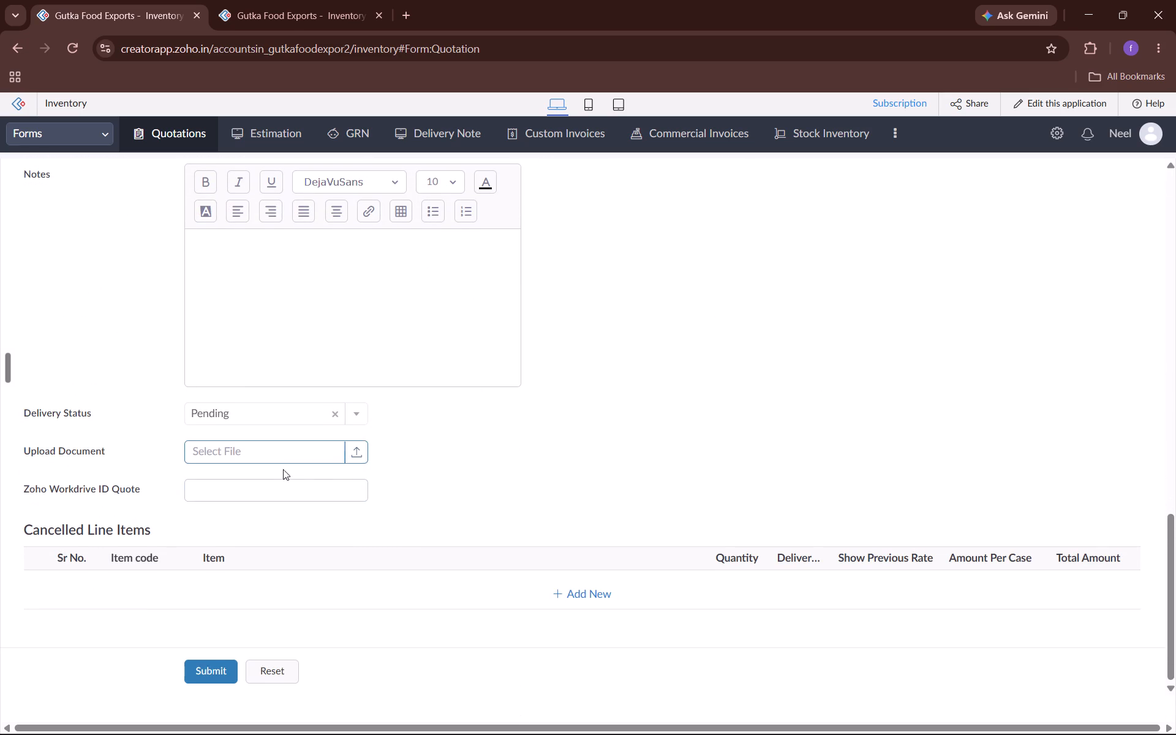
left_click(214, 669)
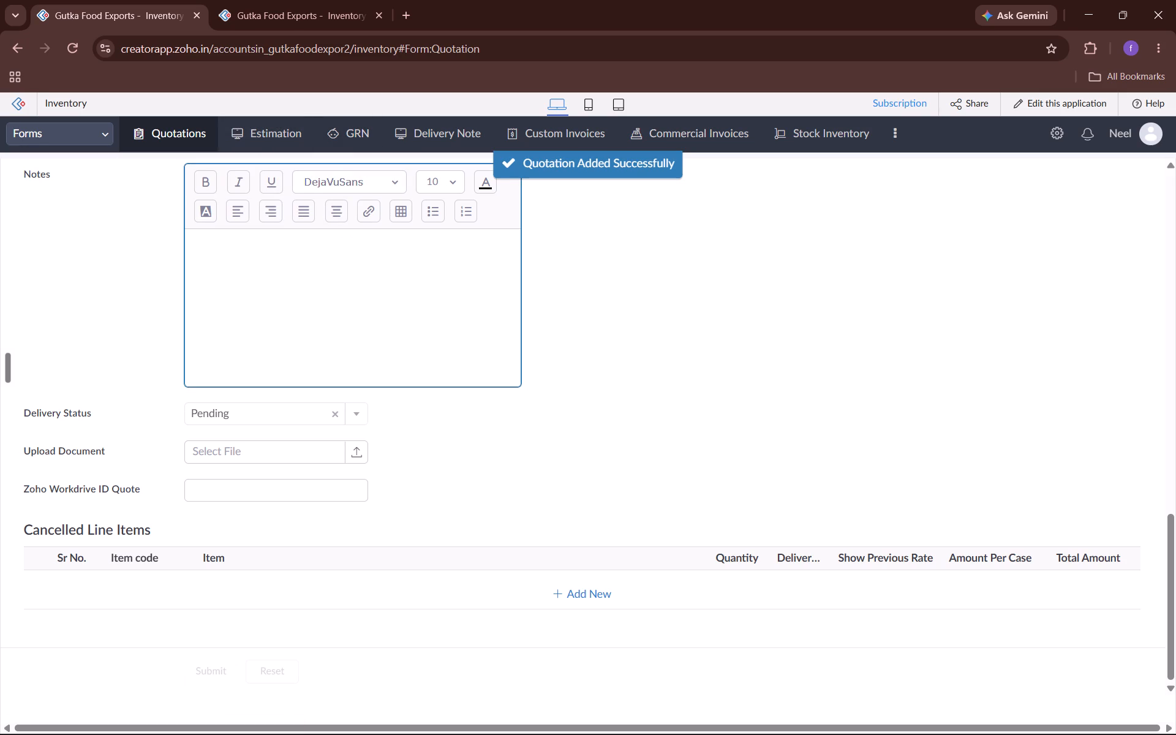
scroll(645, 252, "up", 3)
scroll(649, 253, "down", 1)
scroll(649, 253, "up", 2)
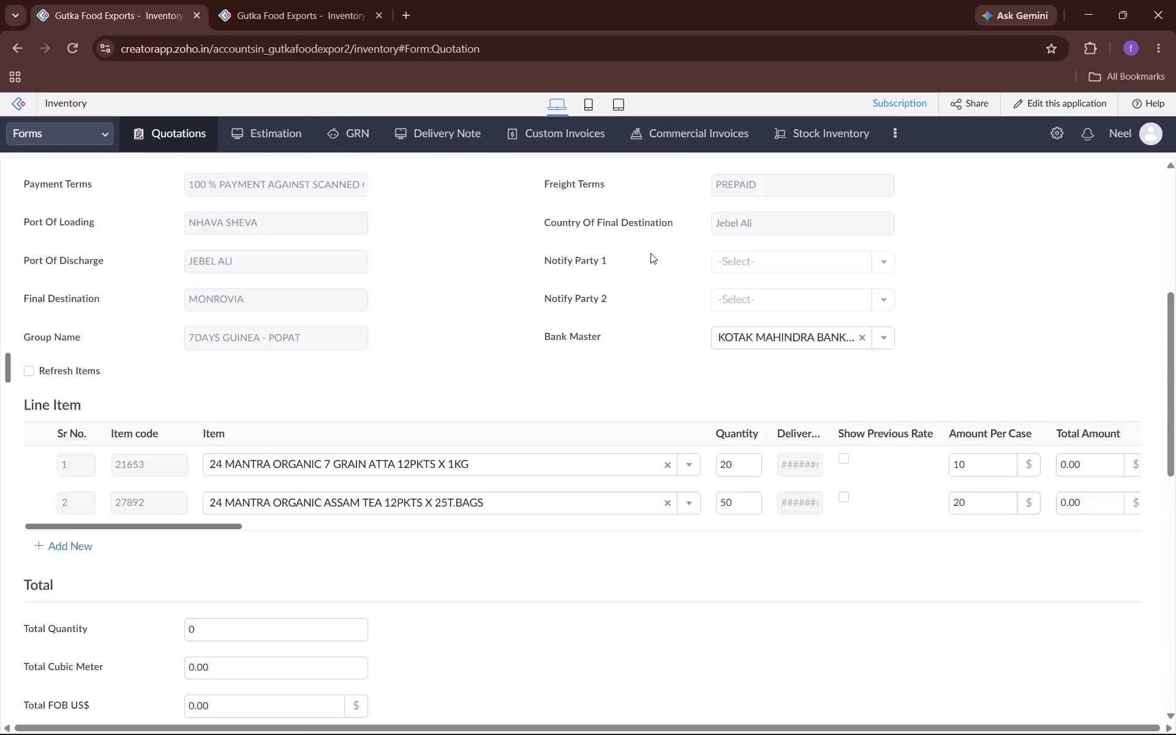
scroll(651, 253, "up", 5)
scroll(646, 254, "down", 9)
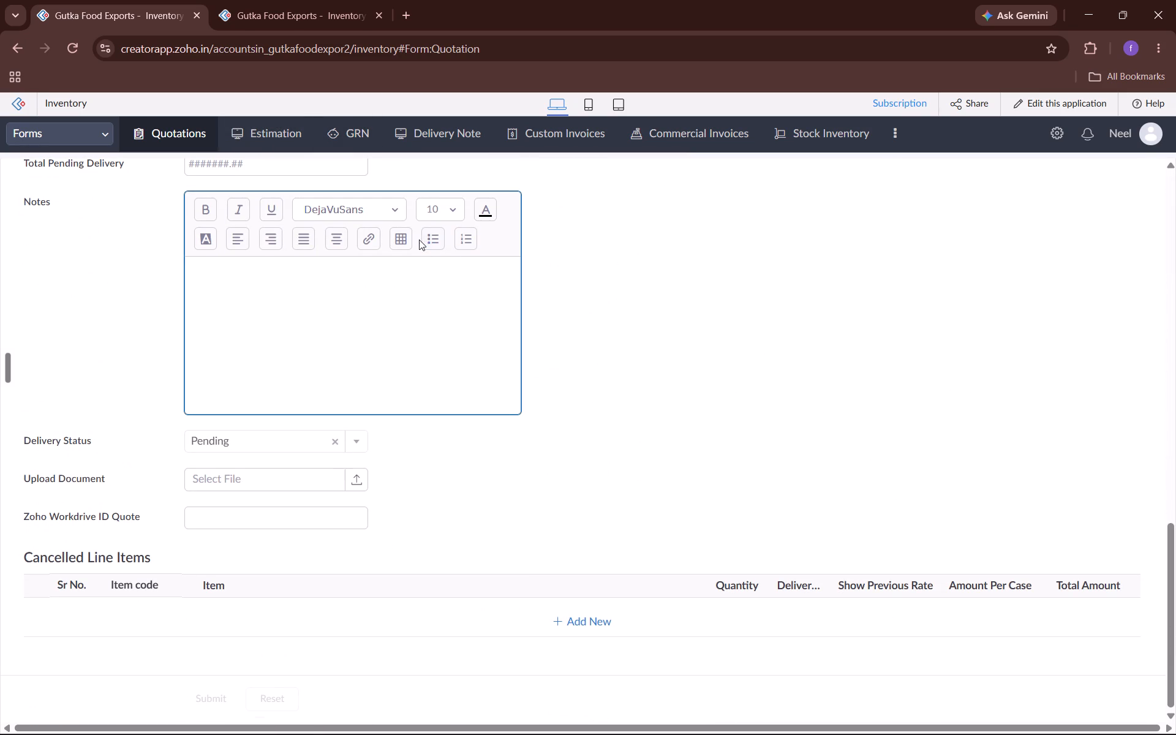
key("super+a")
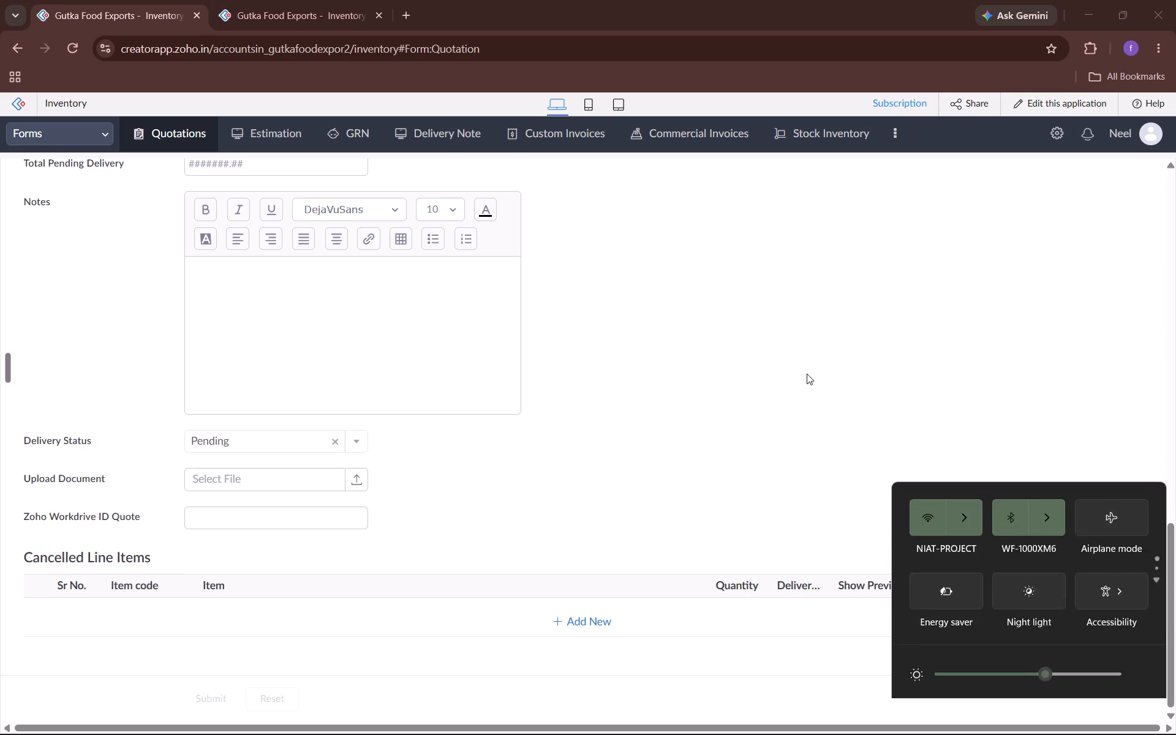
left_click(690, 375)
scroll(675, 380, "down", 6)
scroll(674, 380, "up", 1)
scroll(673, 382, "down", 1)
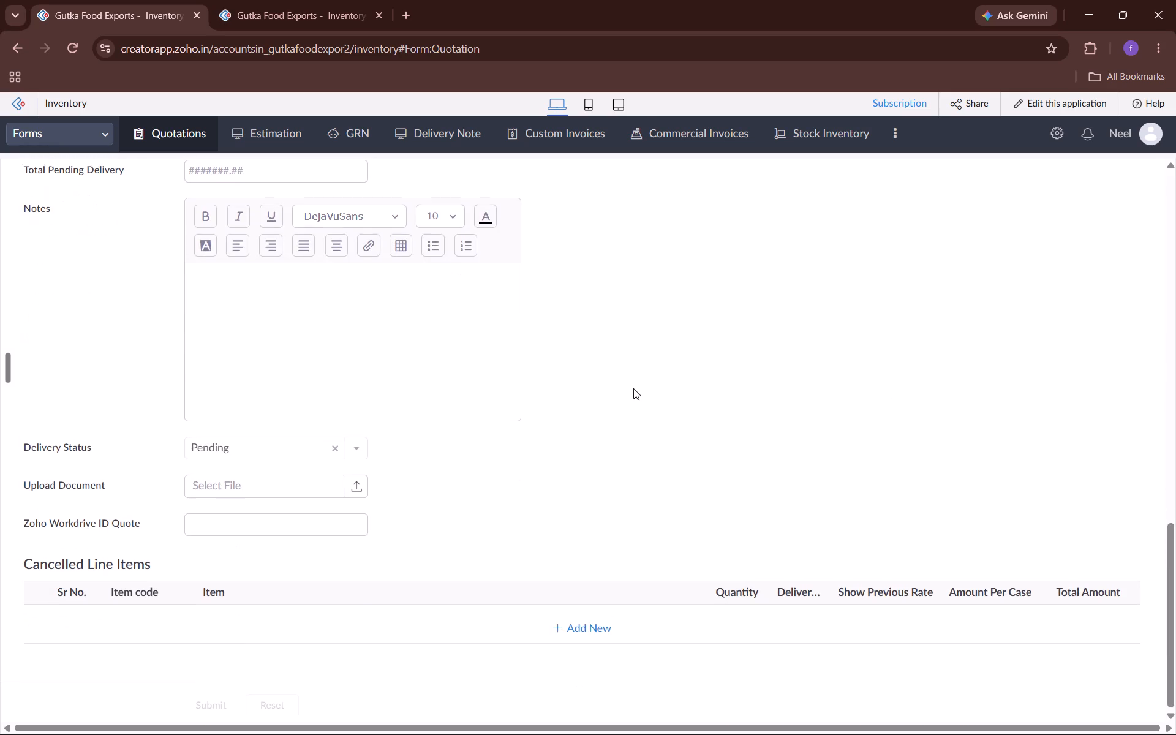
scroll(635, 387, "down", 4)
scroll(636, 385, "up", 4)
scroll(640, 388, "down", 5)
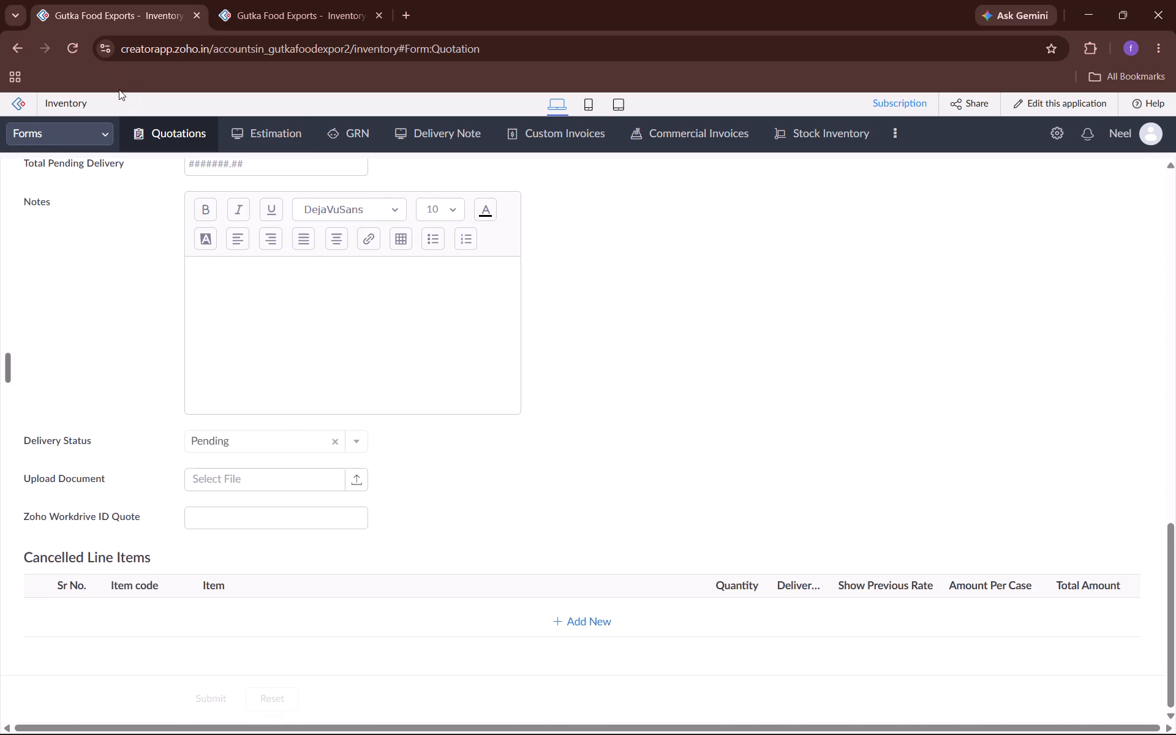
Reload the page and open quotation QUO/26-27/000409 for editing from the All Quotations report.
key("ctrl+r")
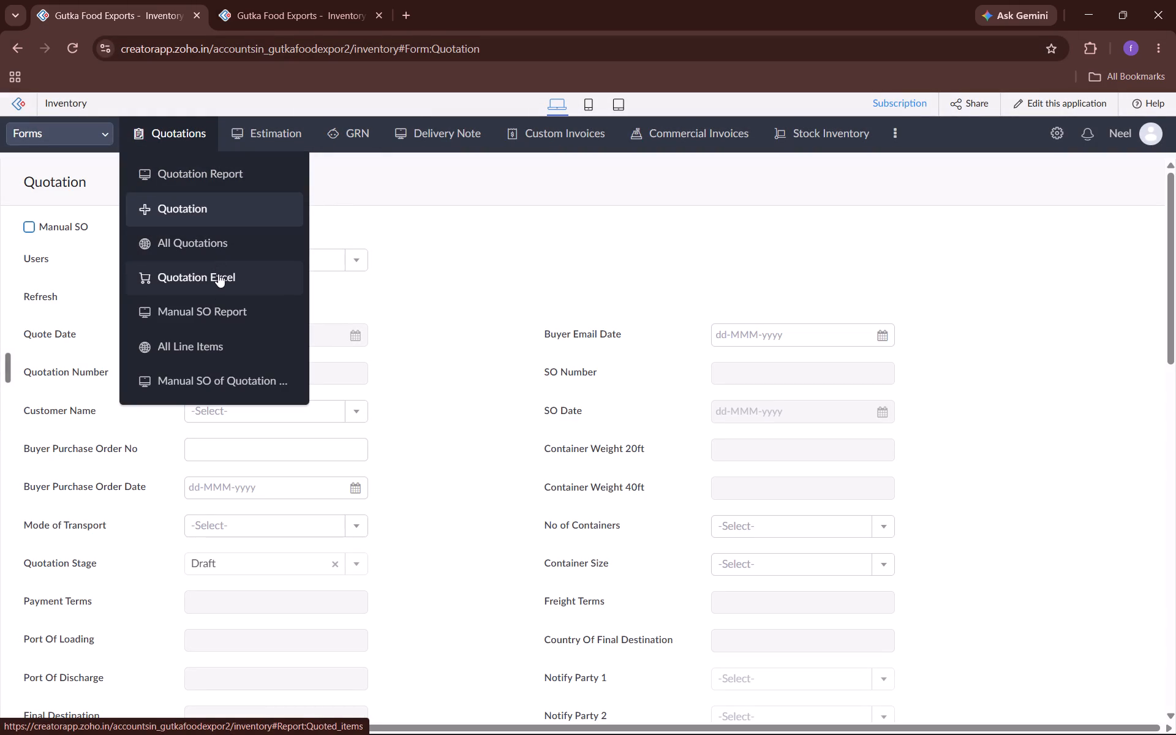
left_click(239, 239)
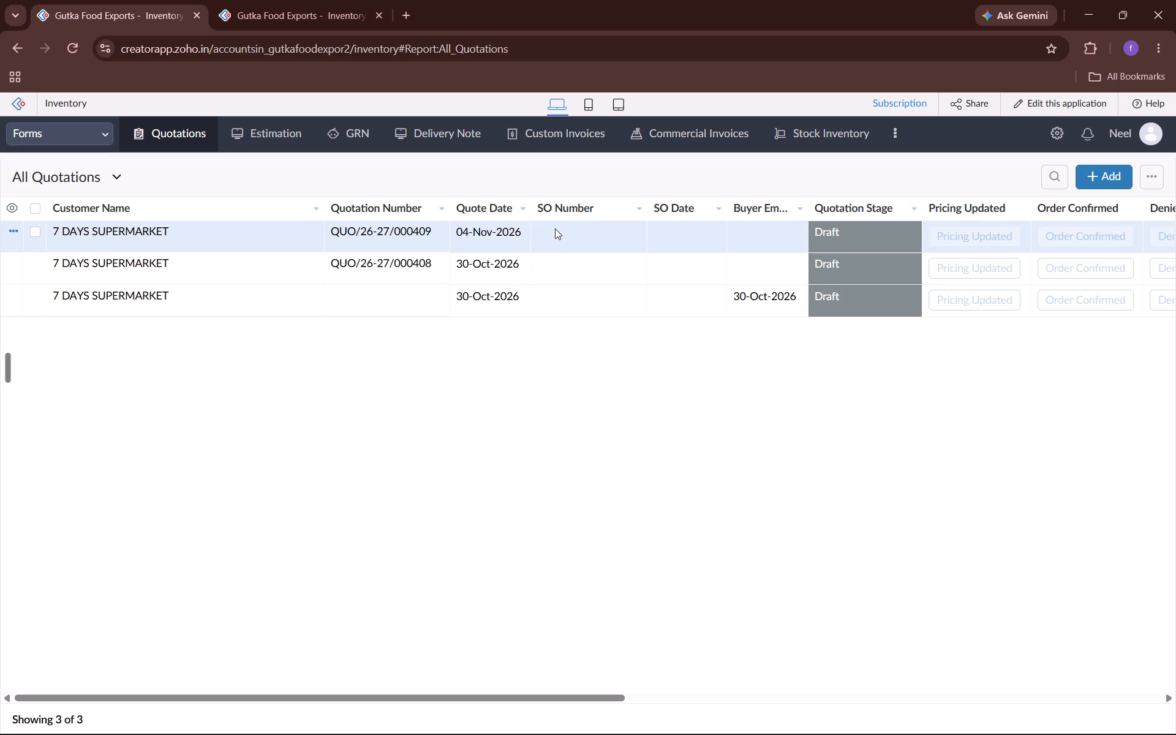
right_click(555, 228)
left_click(579, 238)
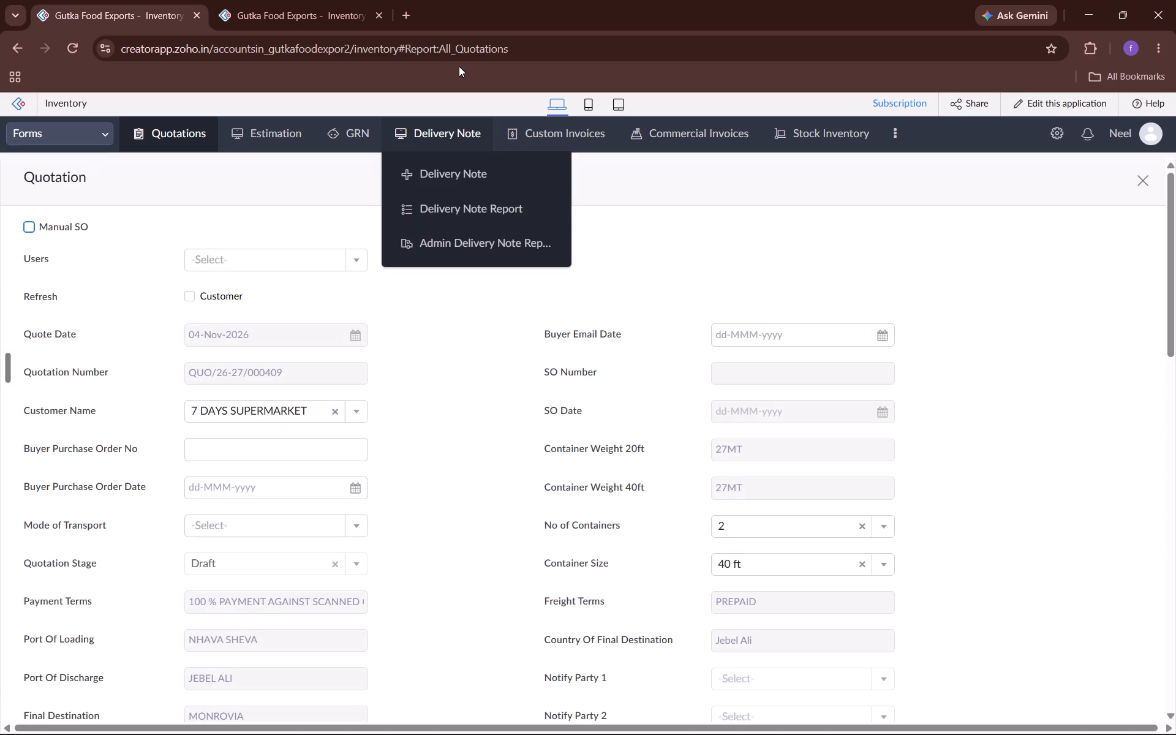
Open the Inventory application's builder from the Conversion Rate report in the other browser tab.
left_click(318, 0)
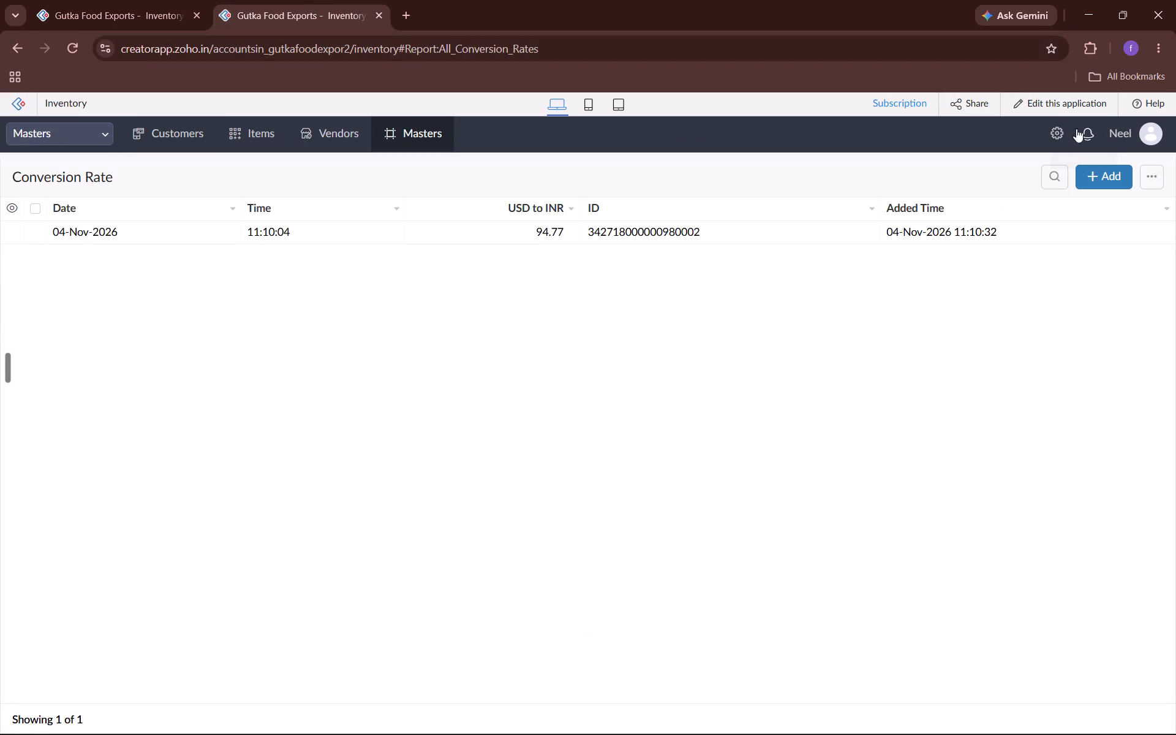
left_click(1051, 107)
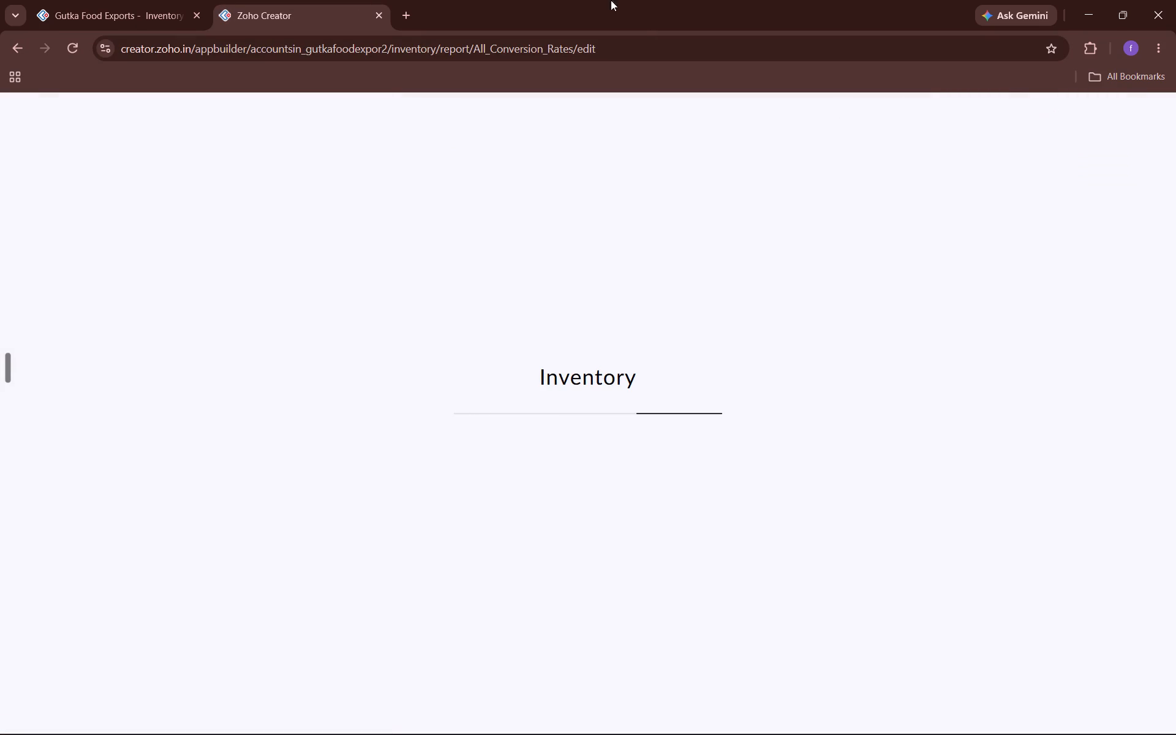
Back in the quotation, show the previous rate of the 7 grain atta line item, capture a screenshot of Past Quotes and close it.
left_click(140, 1)
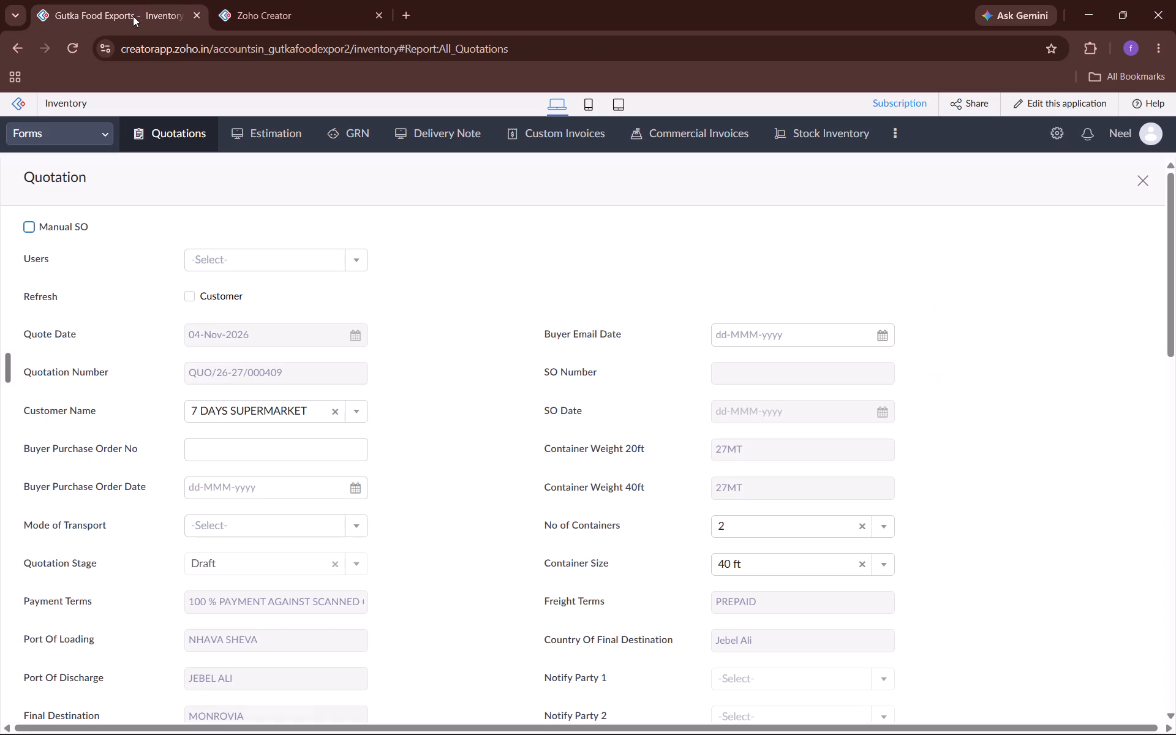
scroll(520, 307, "down", 2)
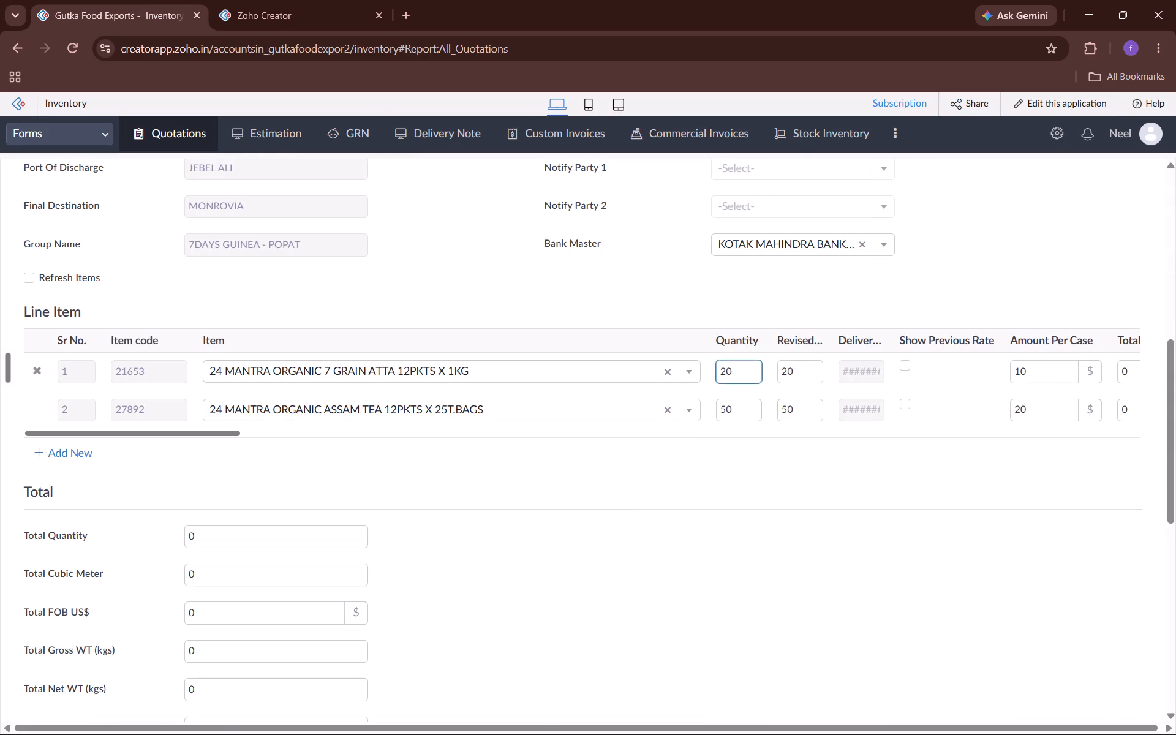
left_click(905, 364)
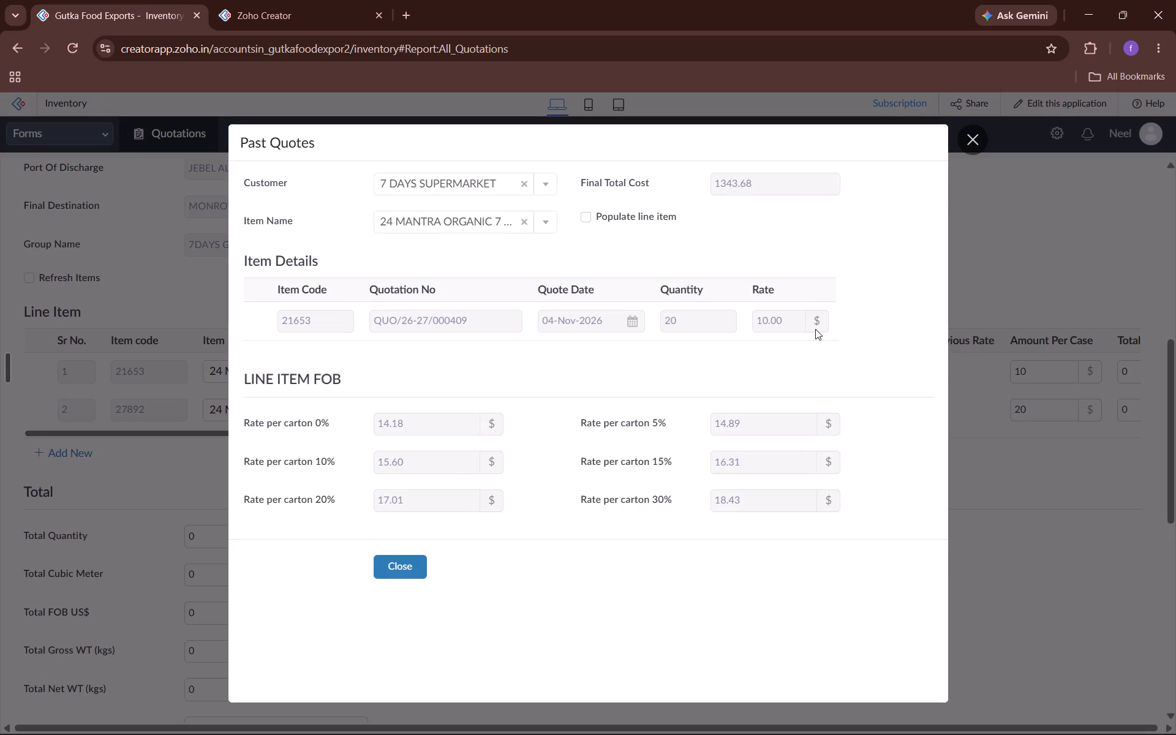
key("shift+super+s")
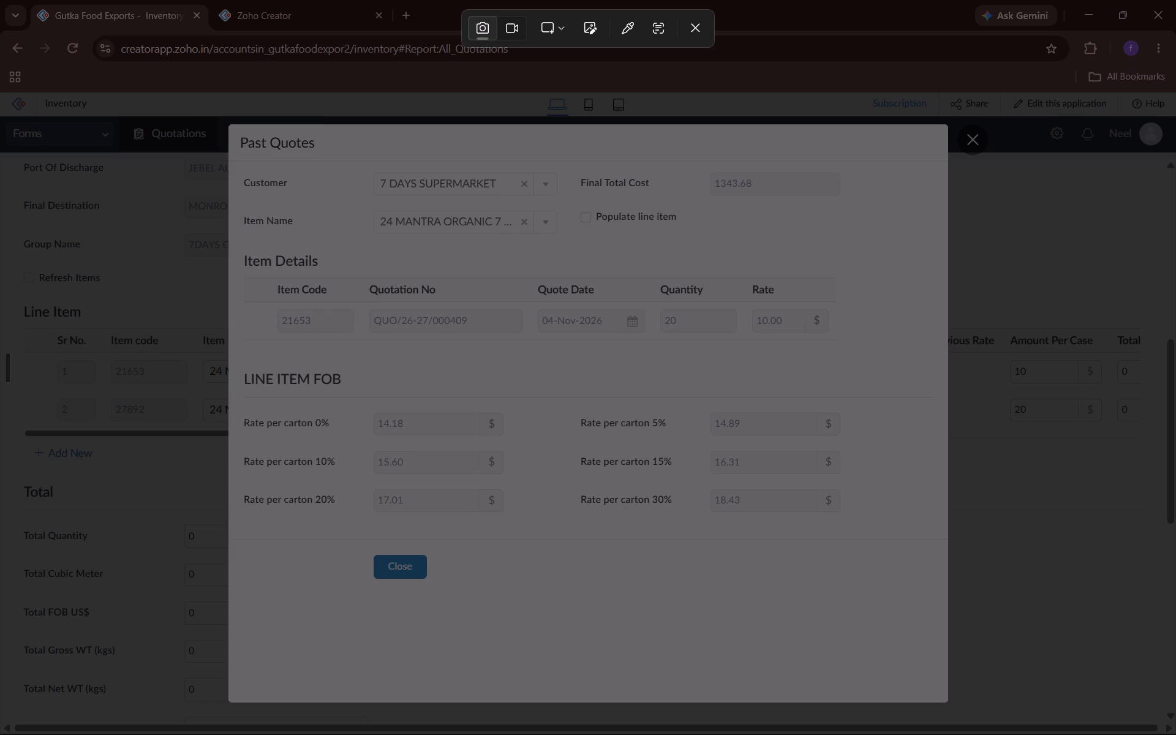
left_click_drag(173, 111, 1076, 689)
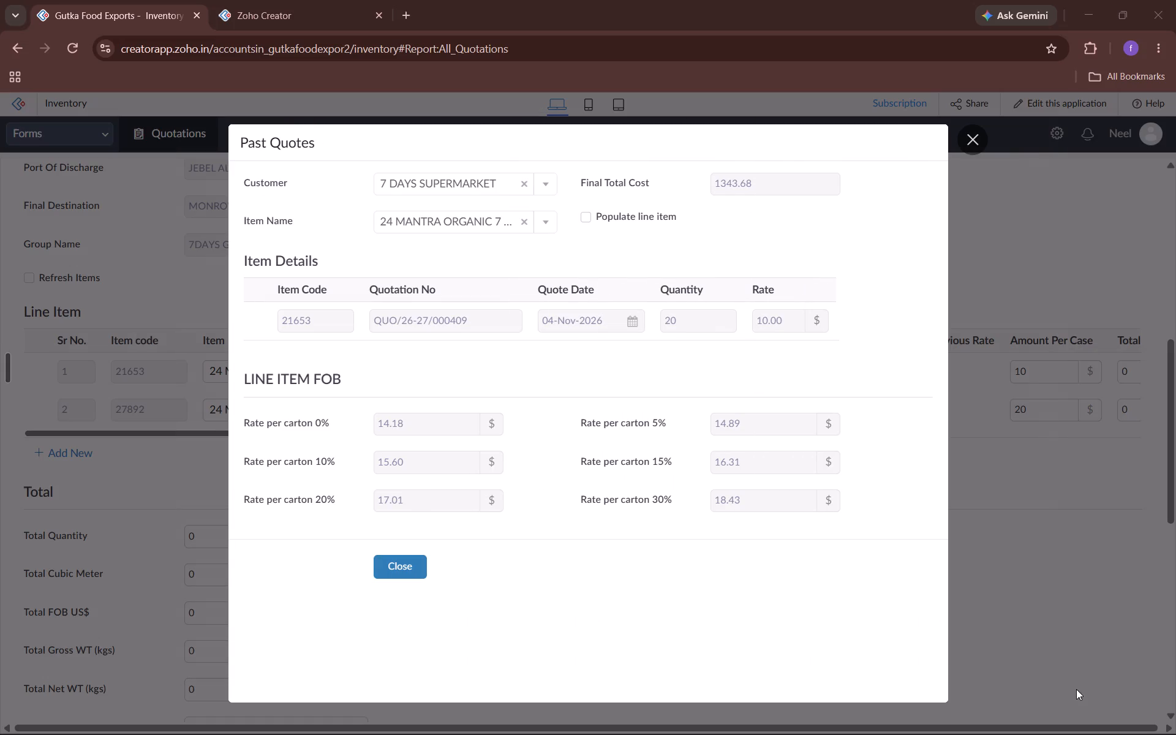
key("alt+Tab")
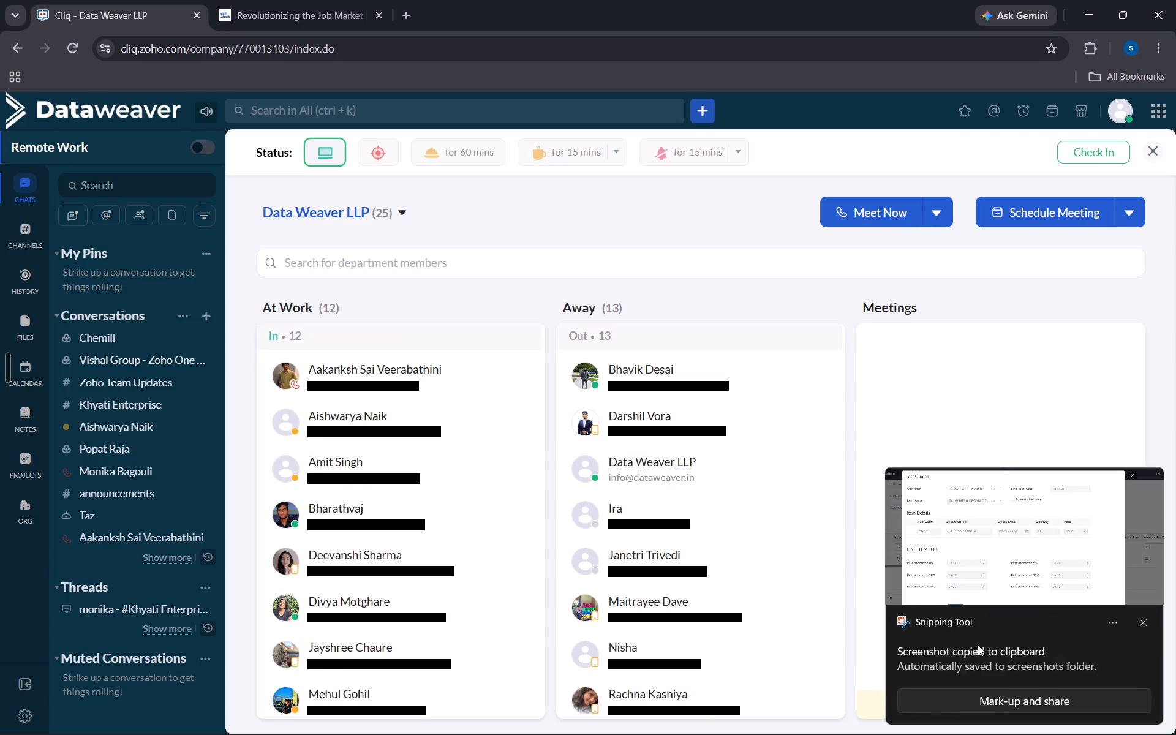
key("alt+Tab")
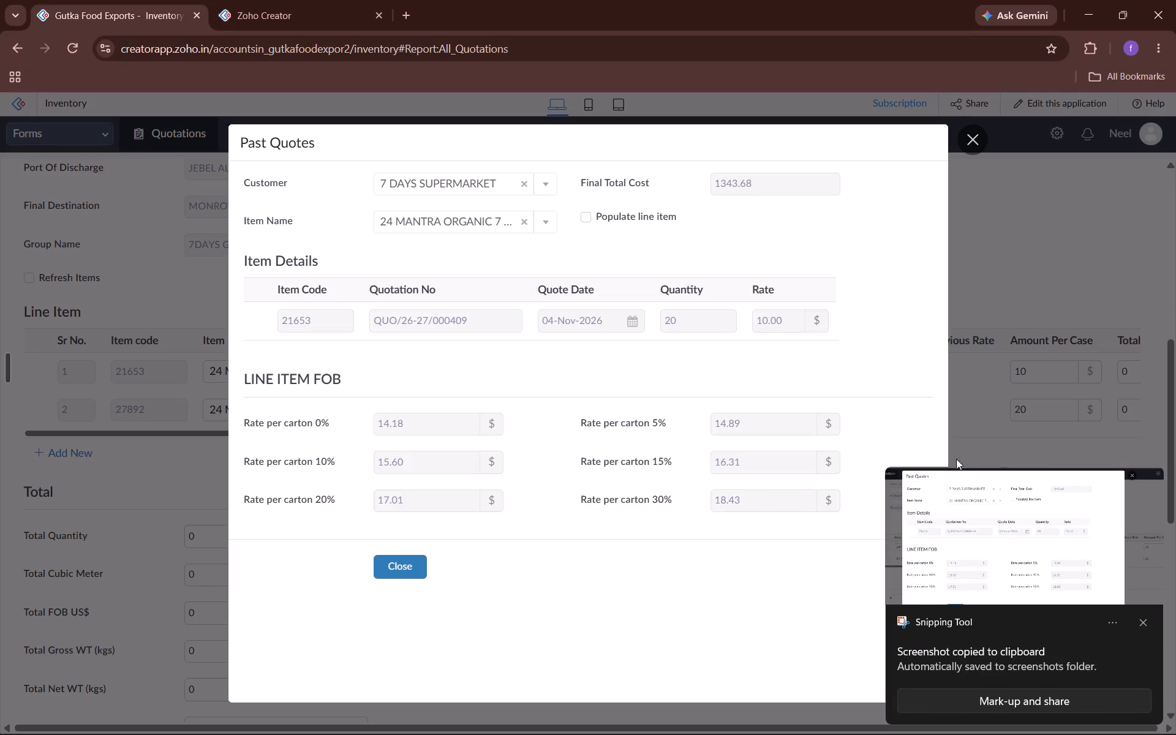
left_click(974, 138)
left_click(1140, 616)
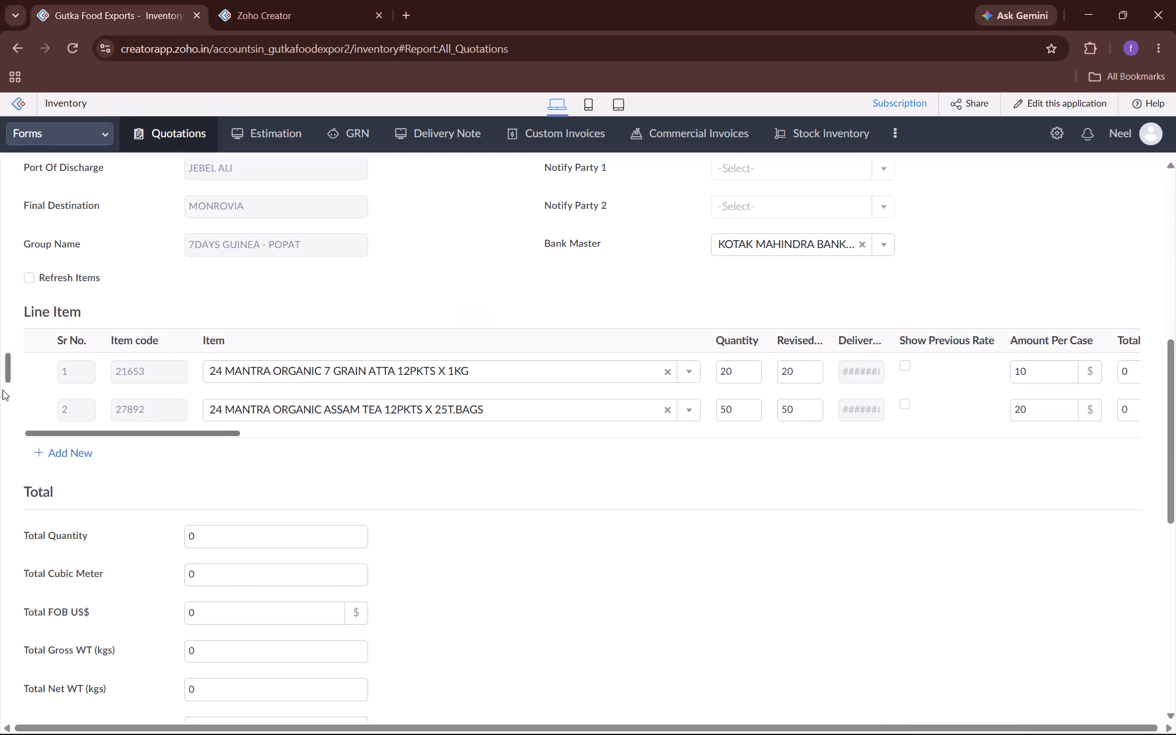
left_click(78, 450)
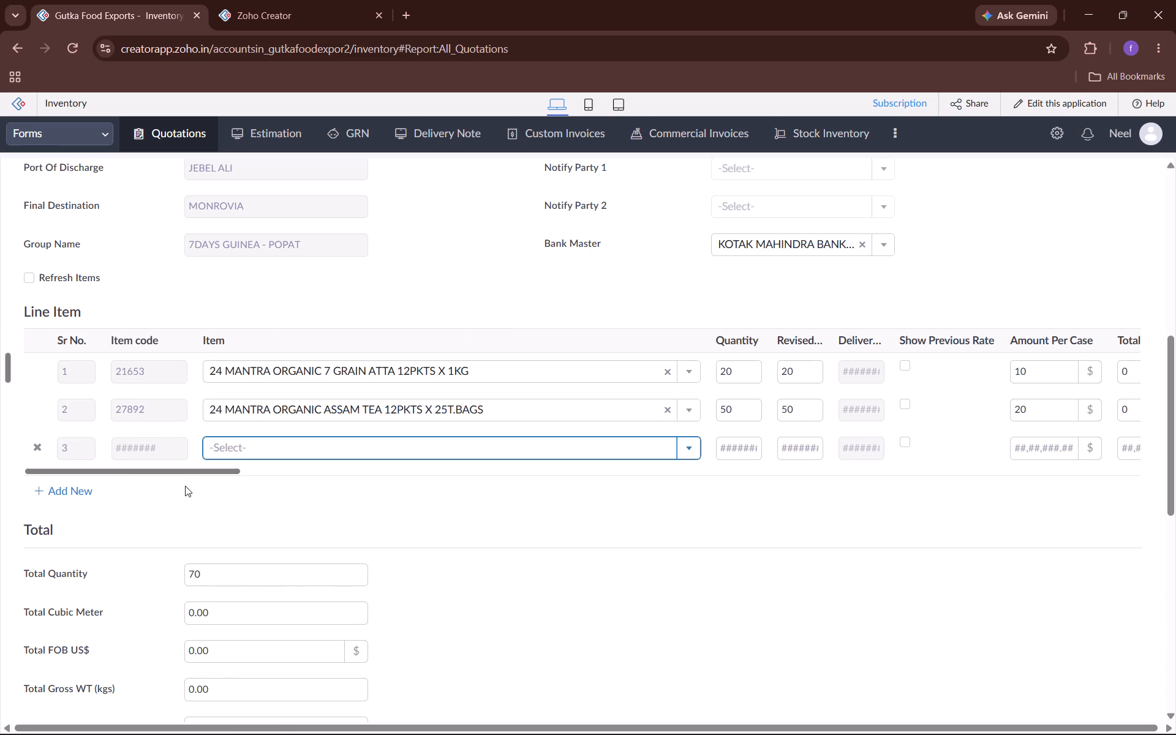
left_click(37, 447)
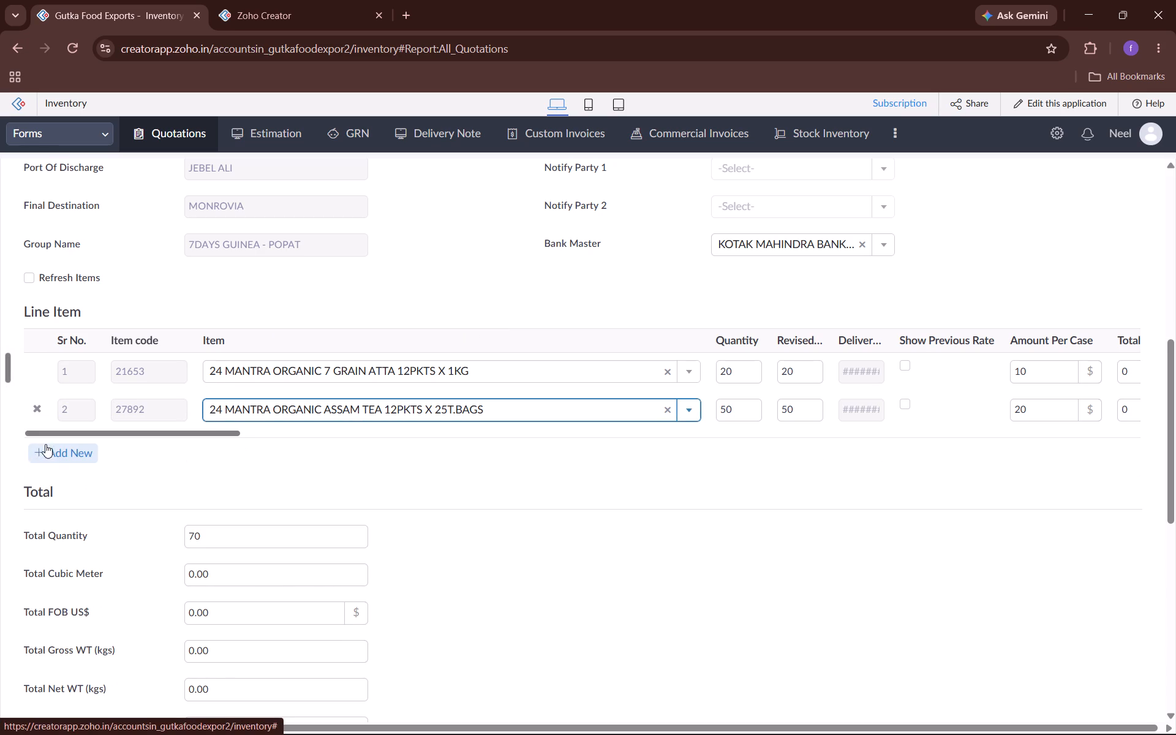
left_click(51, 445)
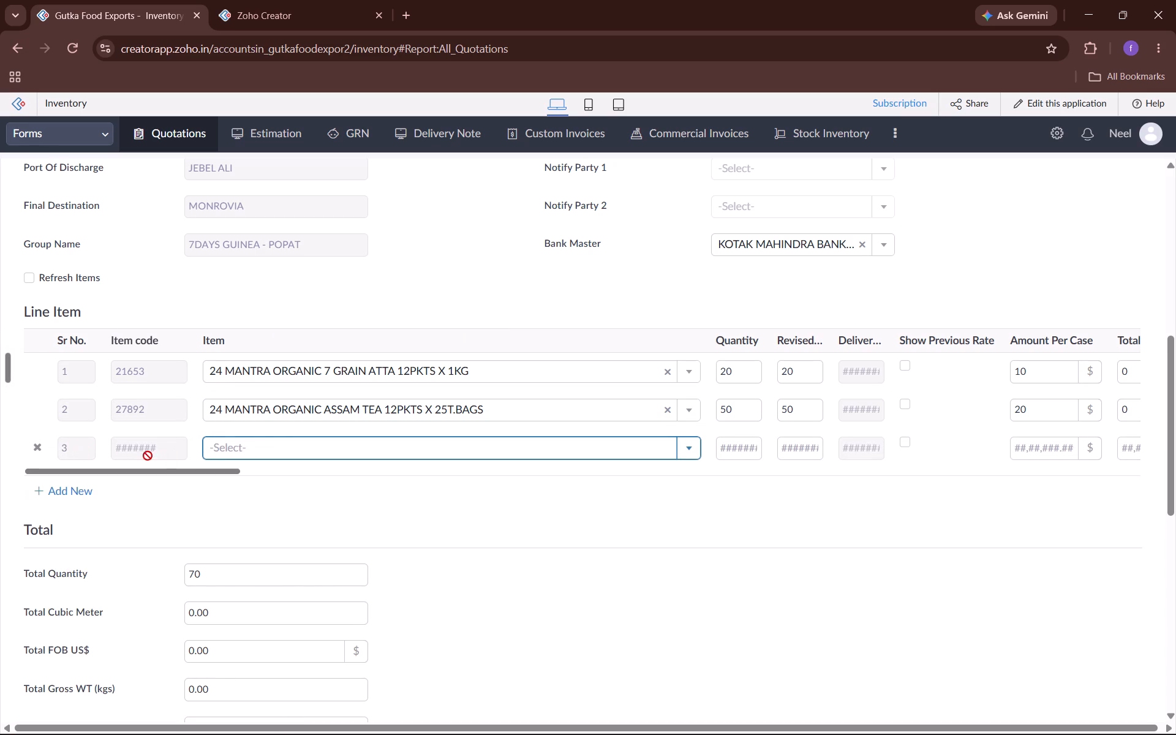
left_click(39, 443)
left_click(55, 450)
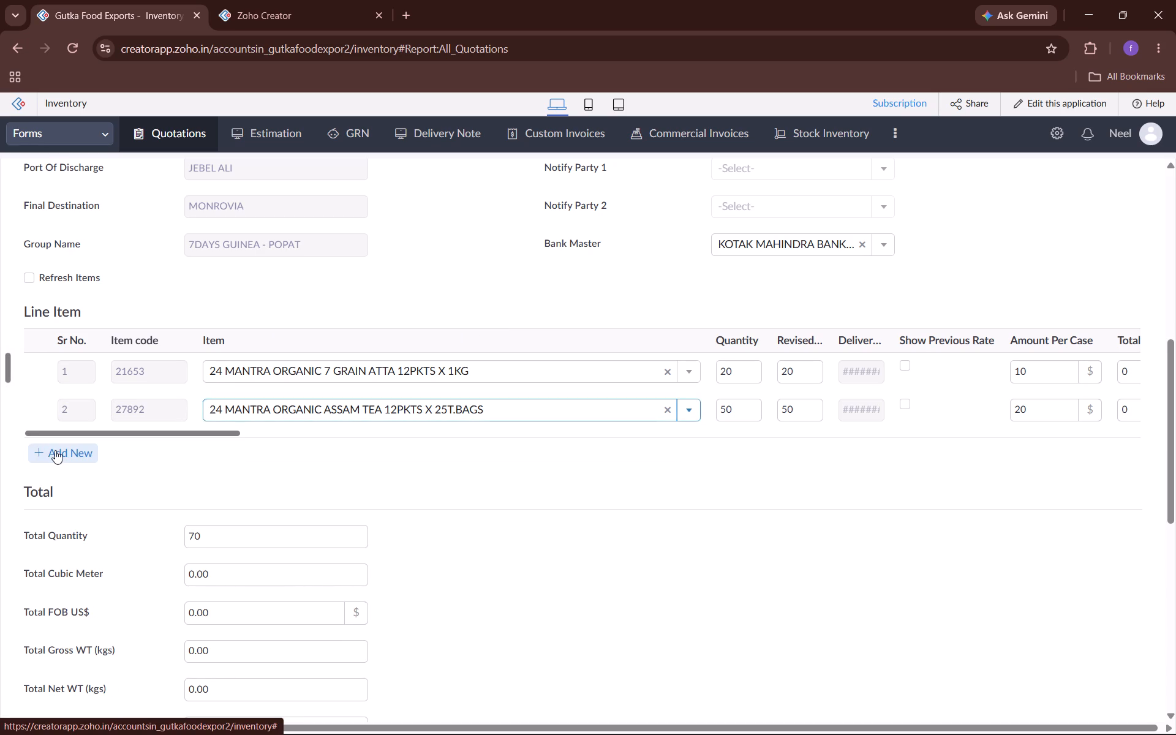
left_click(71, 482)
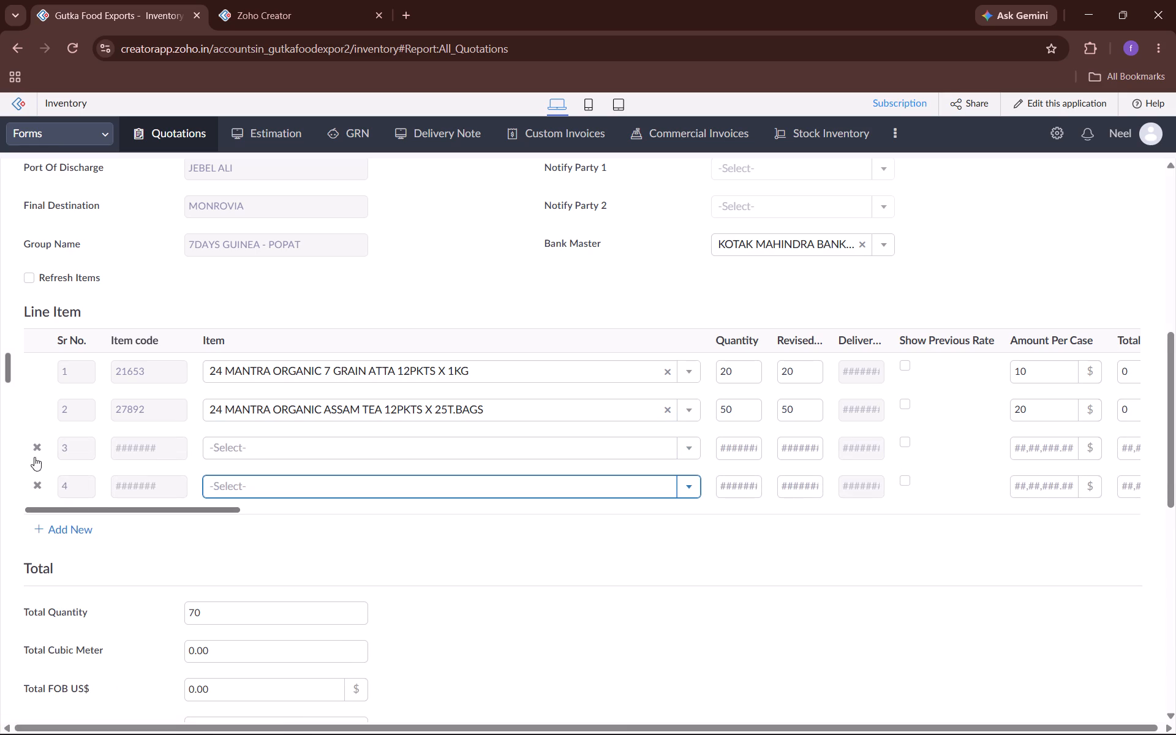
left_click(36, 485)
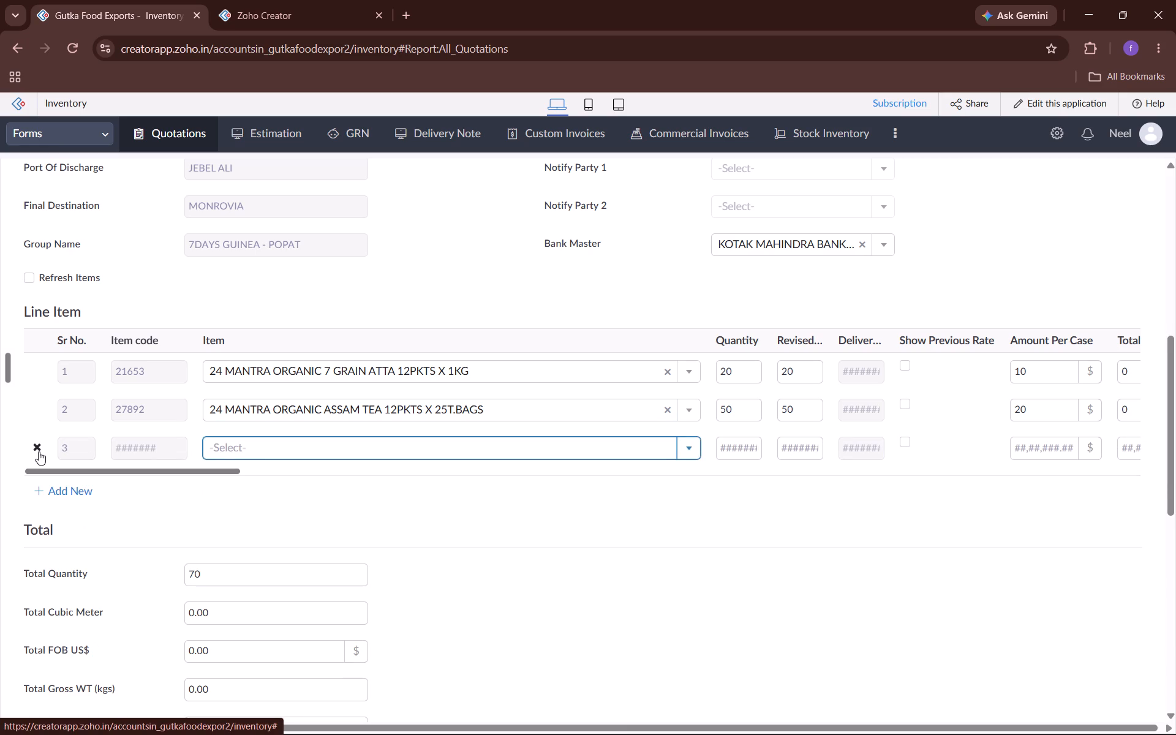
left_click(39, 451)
Examine the charge, final cost, CBM and weight columns of both quotation line items.
left_click_drag(197, 430, 493, 429)
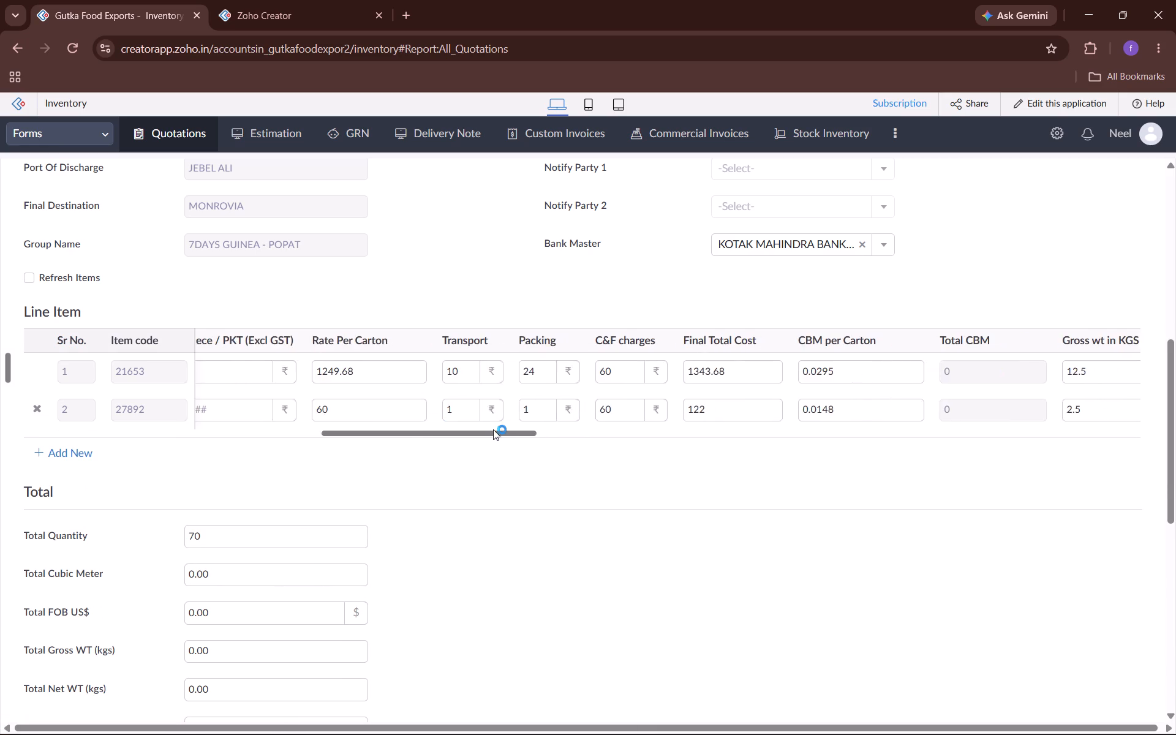
left_click_drag(493, 429, 573, 438)
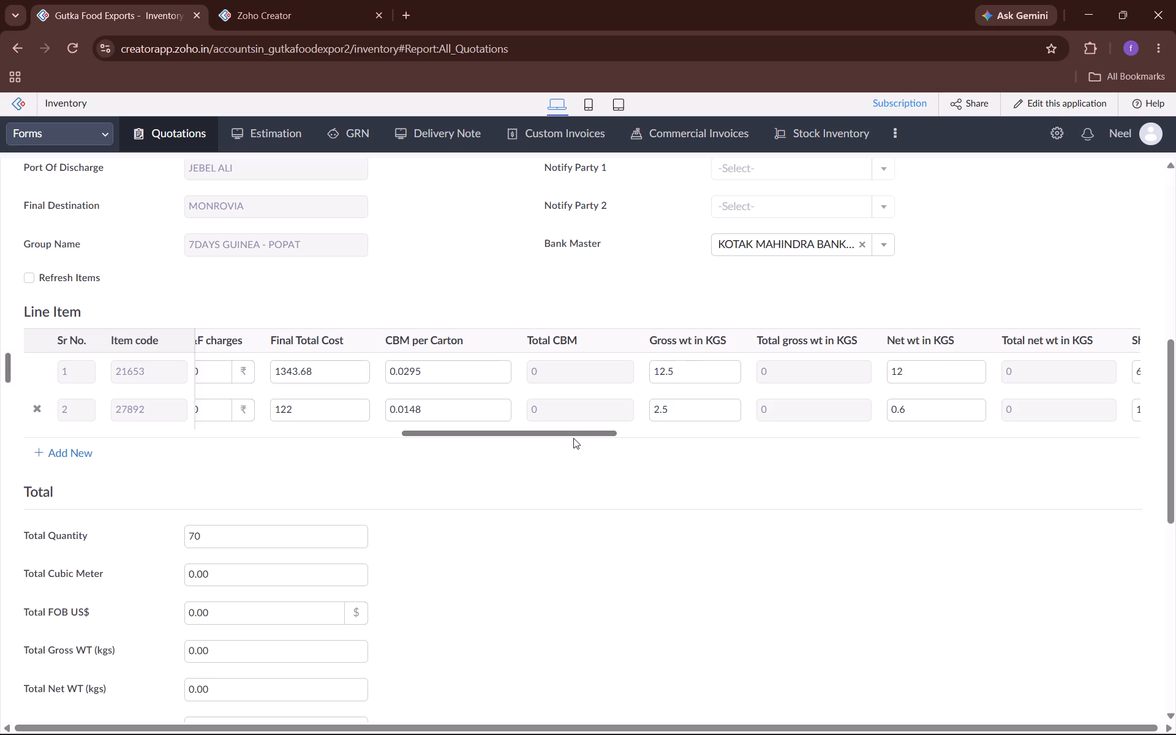
left_click_drag(573, 438, 204, 439)
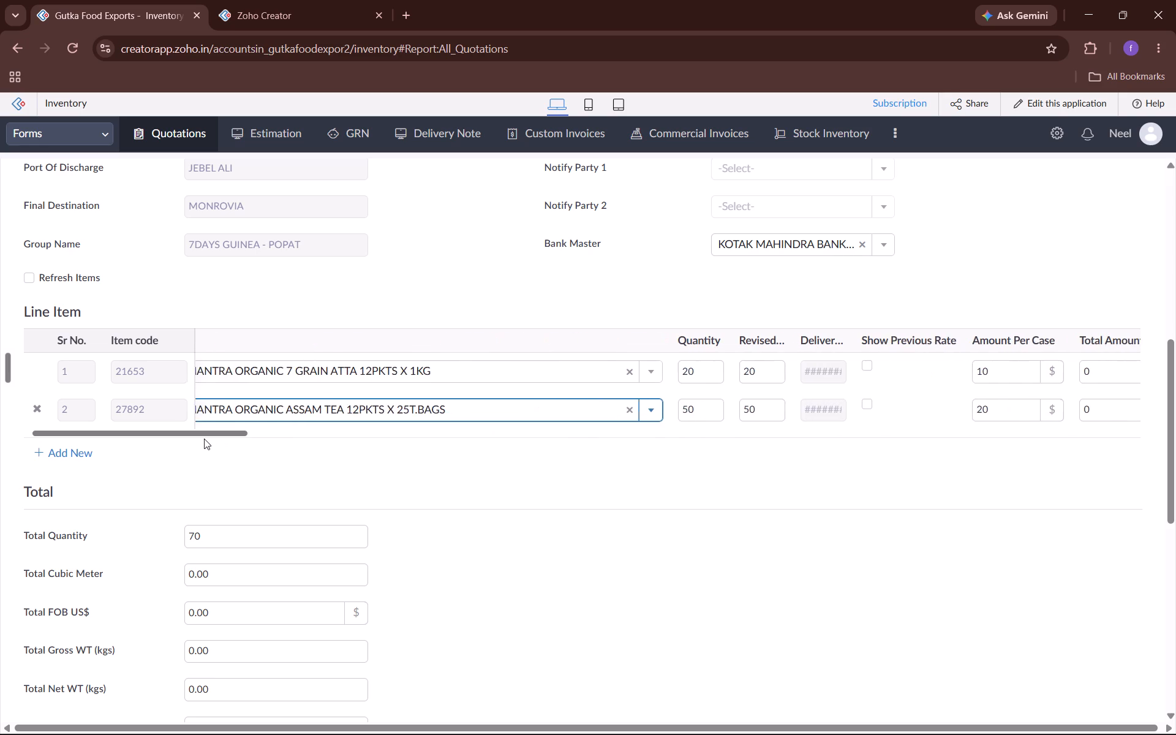
left_click_drag(204, 439, 146, 452)
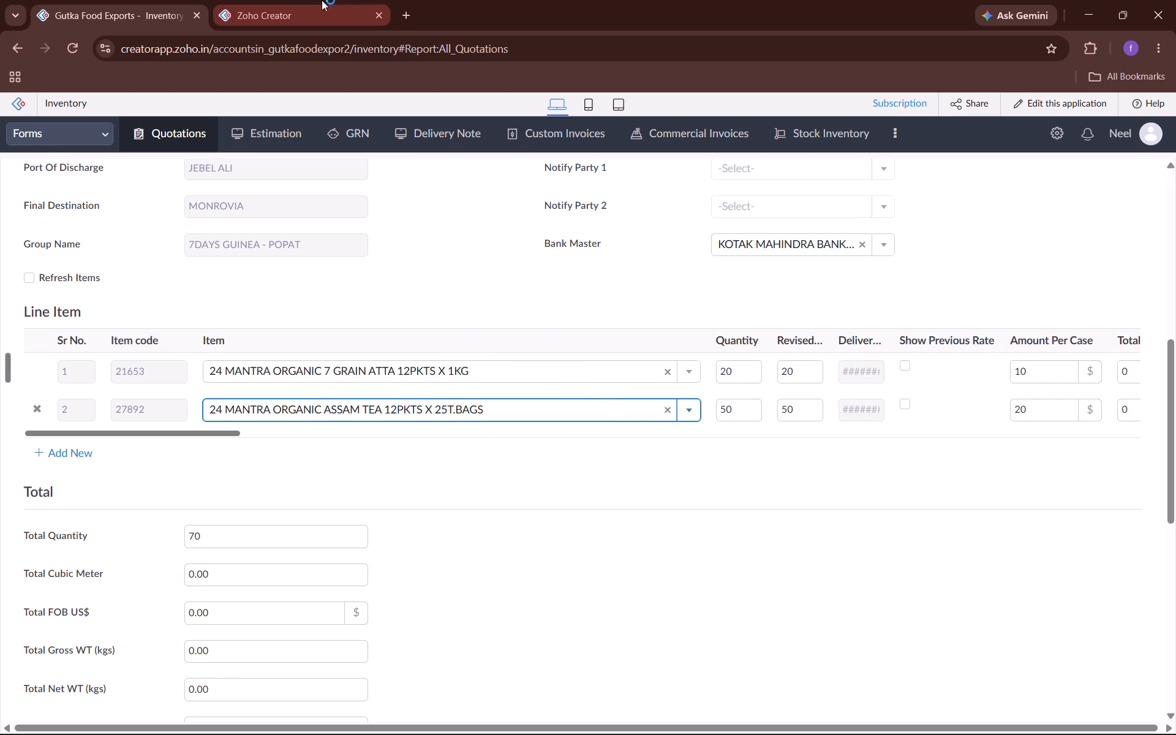
In the builder's browser tab, list the Quotation form's Created or Edited workflows for User Input Of A Field.
left_click(316, 0)
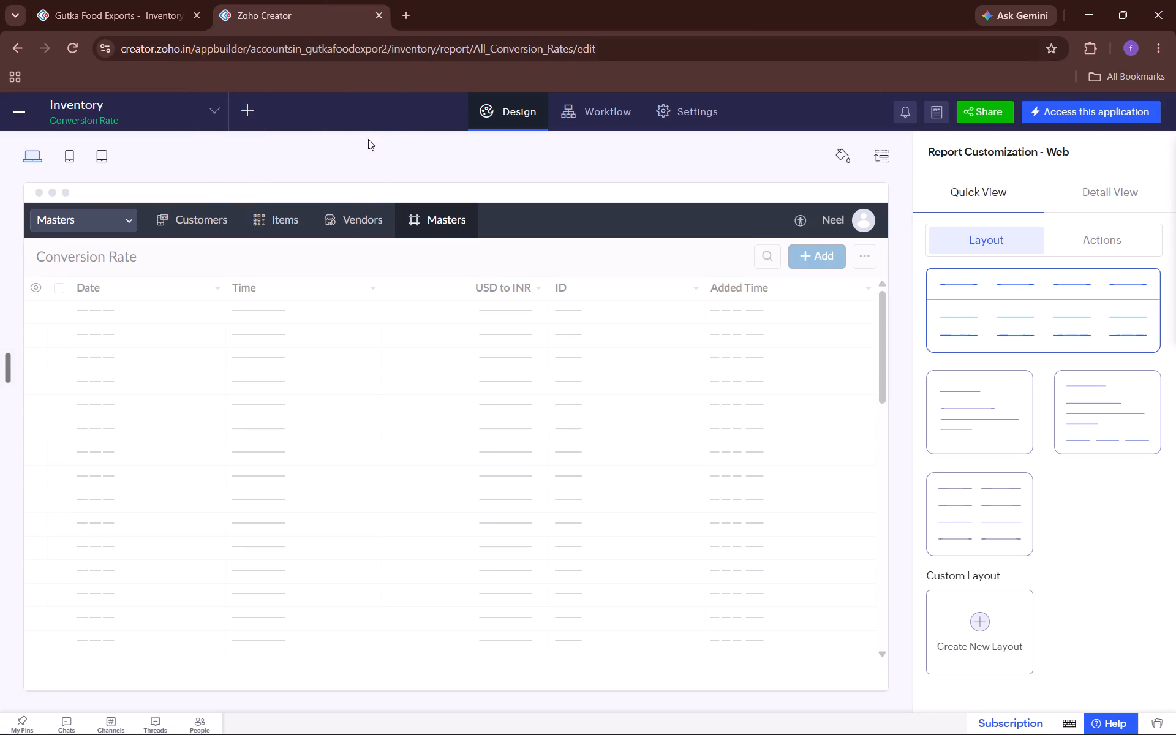
left_click(584, 114)
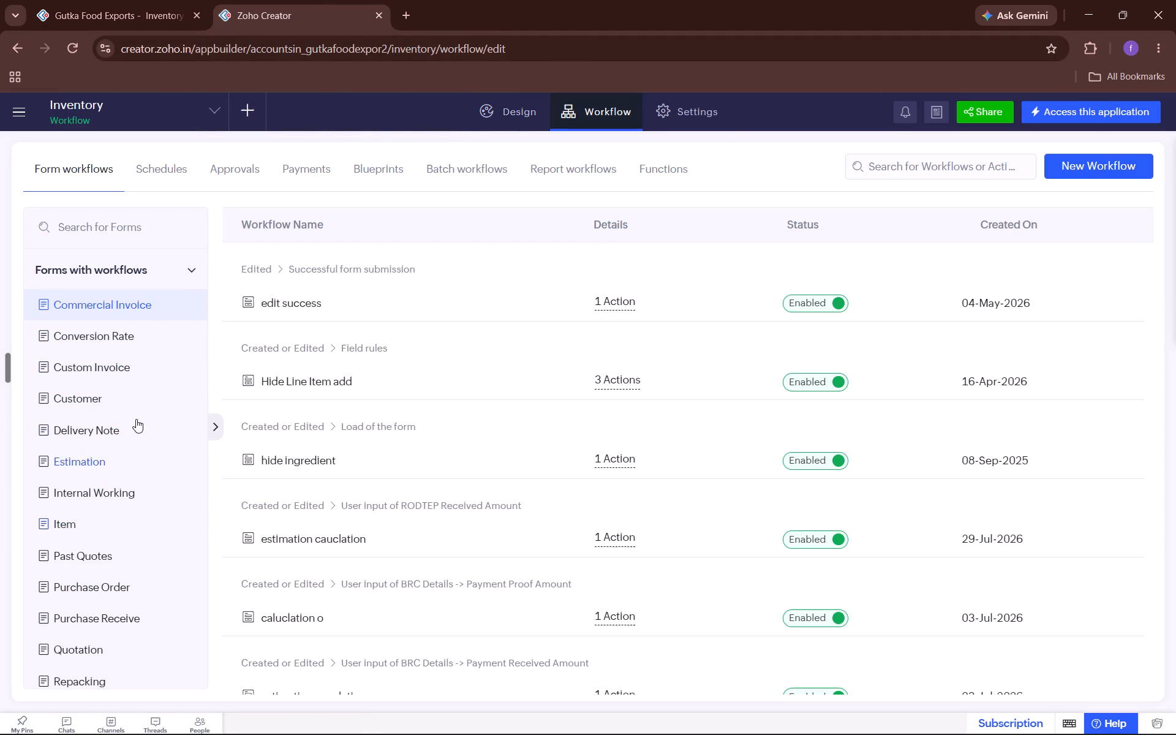
left_click(94, 655)
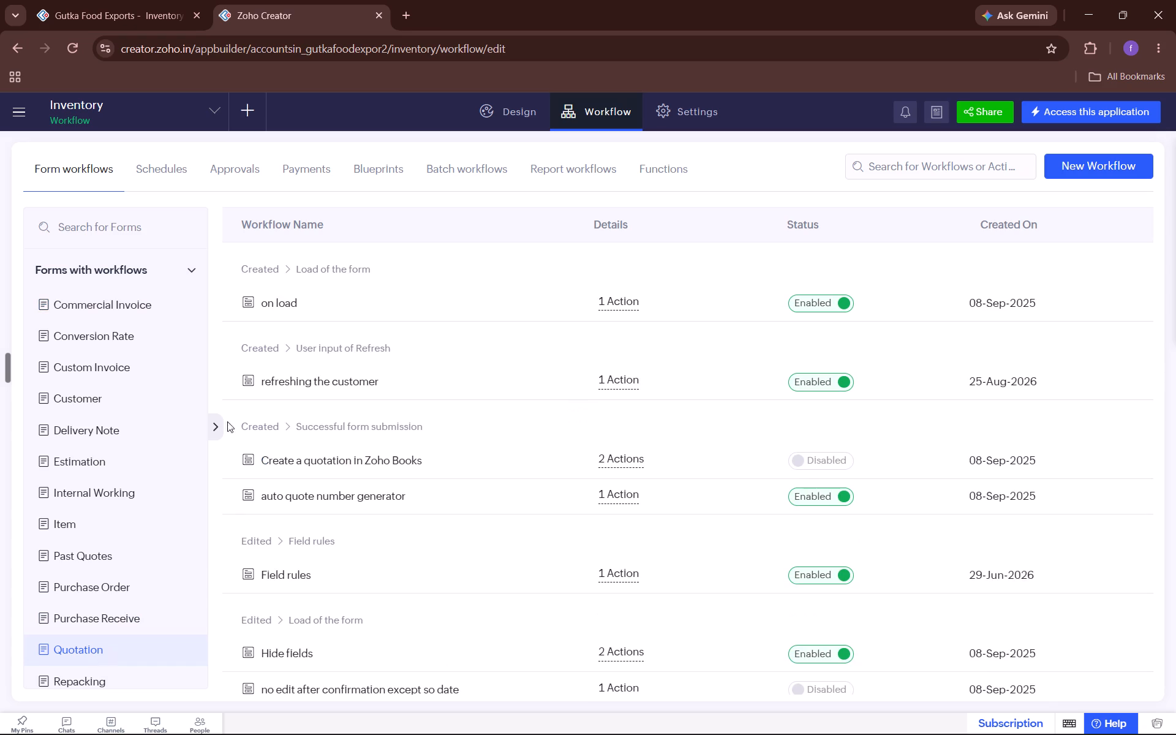
left_click(211, 418)
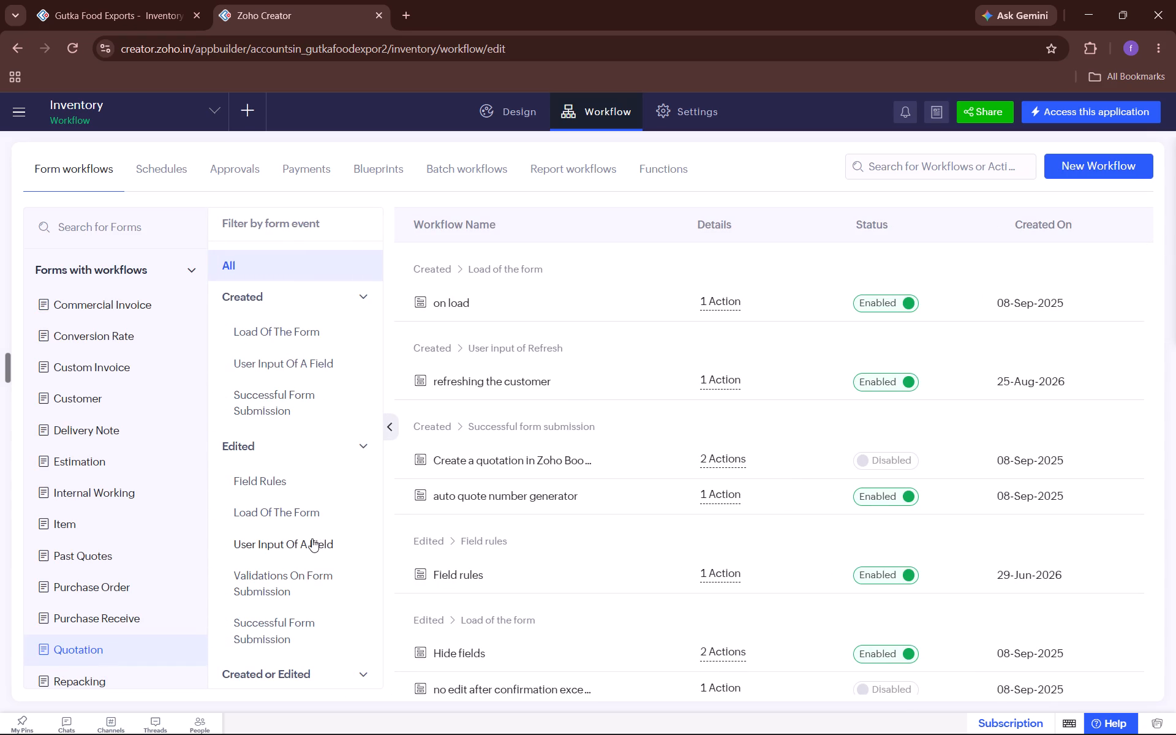
scroll(304, 543, "down", 1)
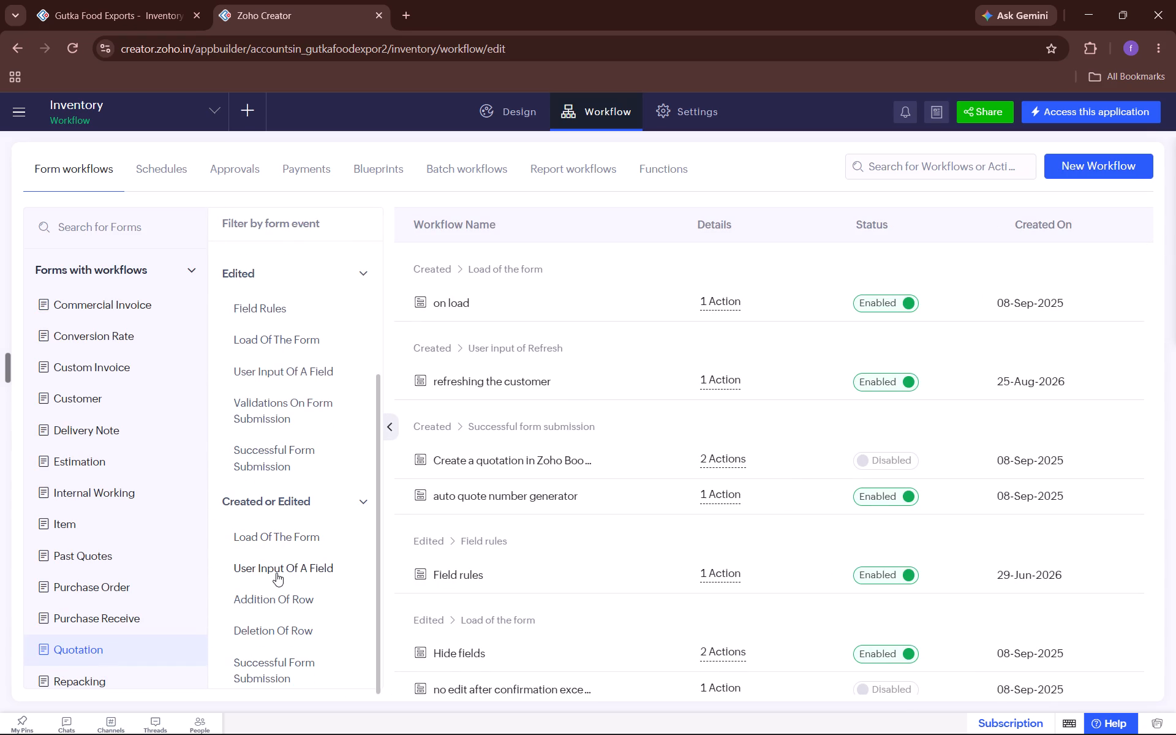
left_click(276, 573)
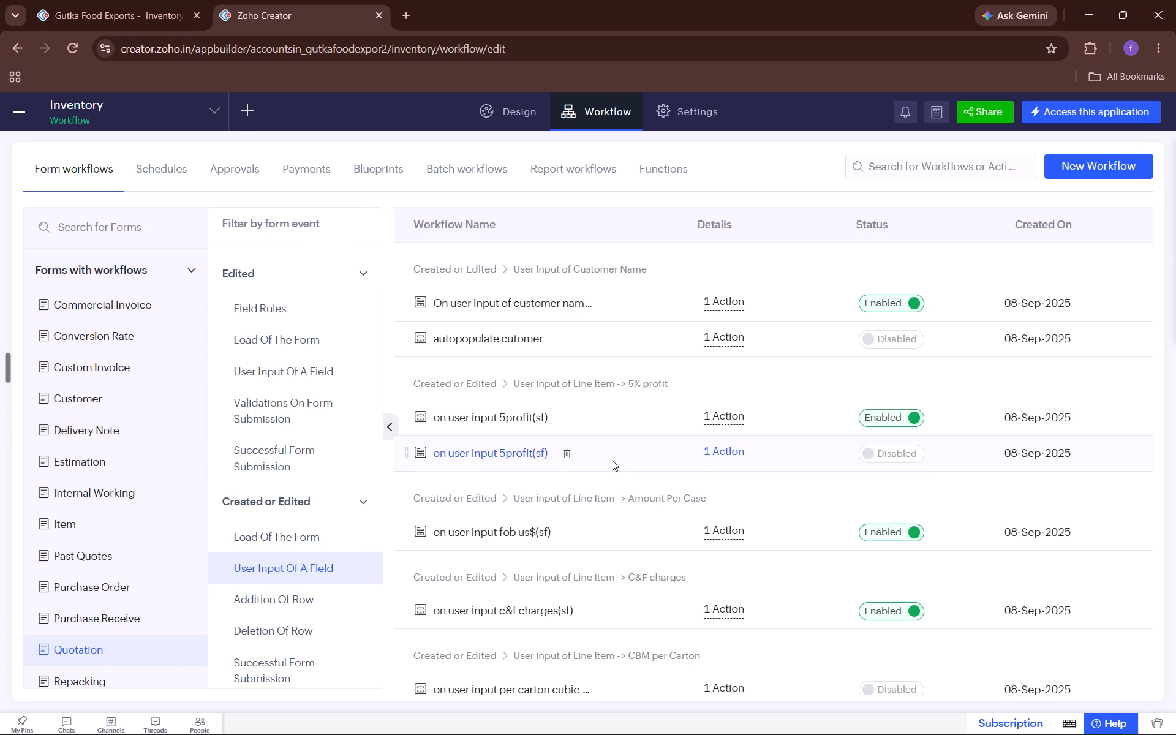
Examine the Deluge script of the on user input fob us$(sf) workflow and return to the workflow list.
left_click(524, 528)
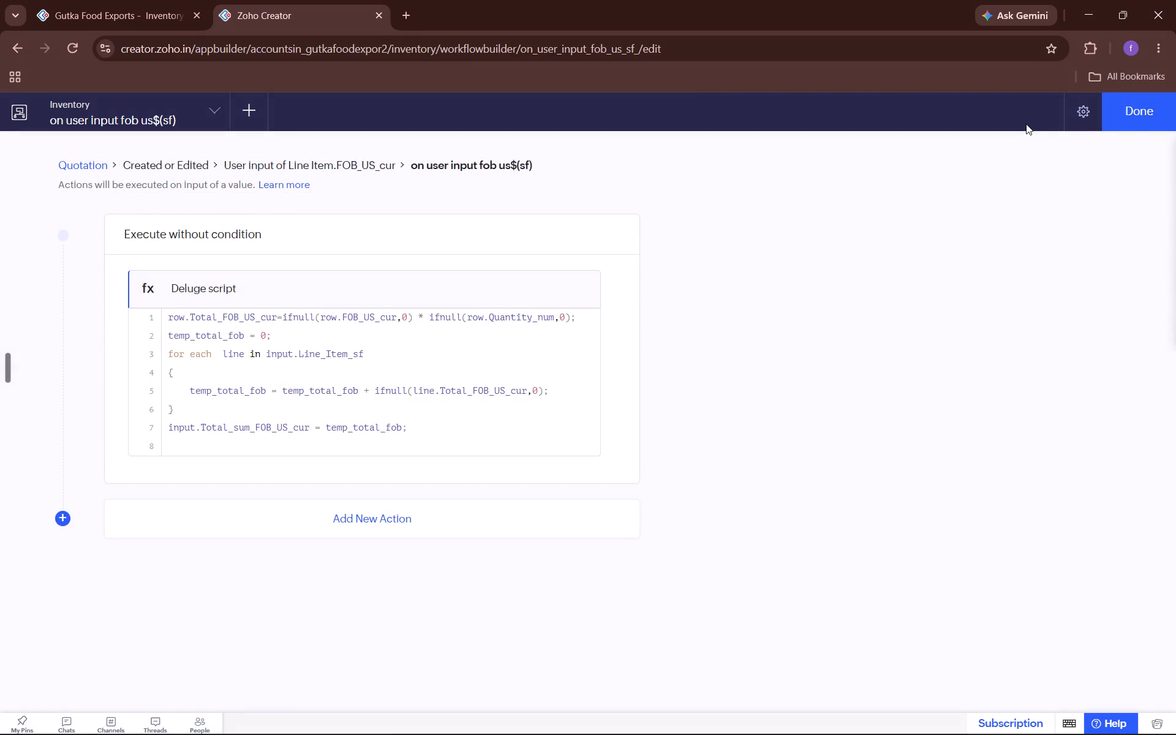
left_click(1142, 119)
Copy the entire Deluge script of the on user input quantity(sf) workflow under Revised Quantity and close it without changes.
scroll(601, 431, "down", 1)
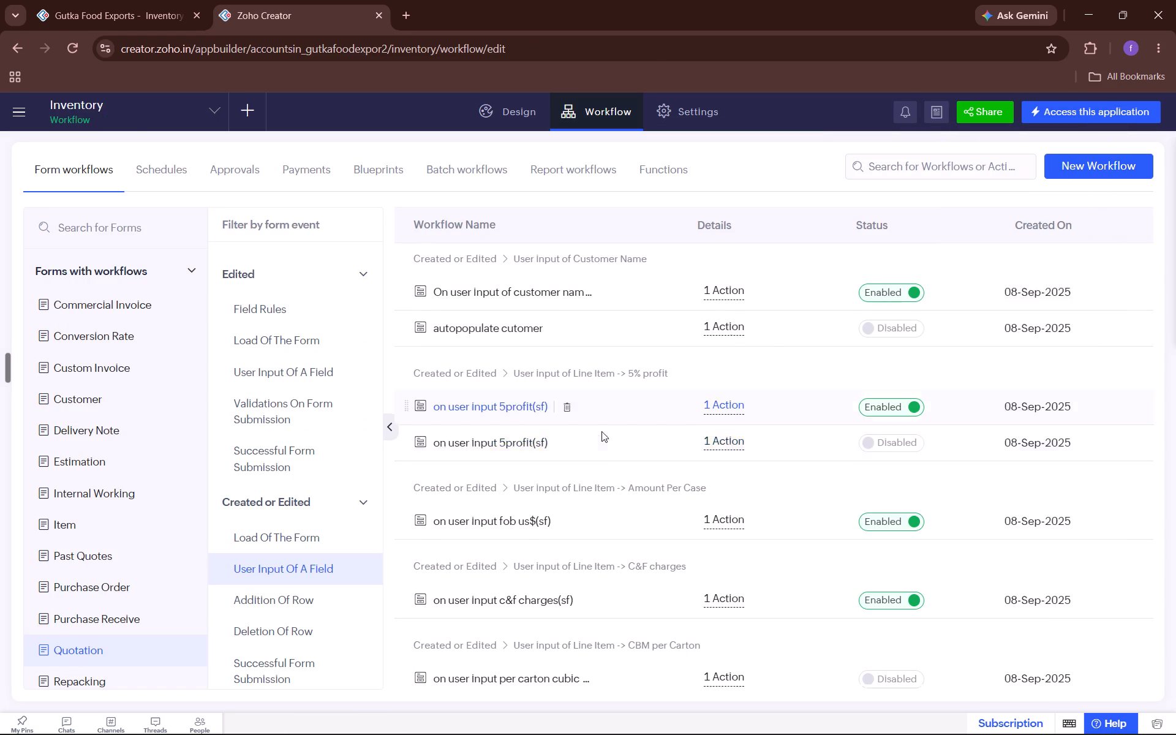
scroll(601, 428, "down", 1)
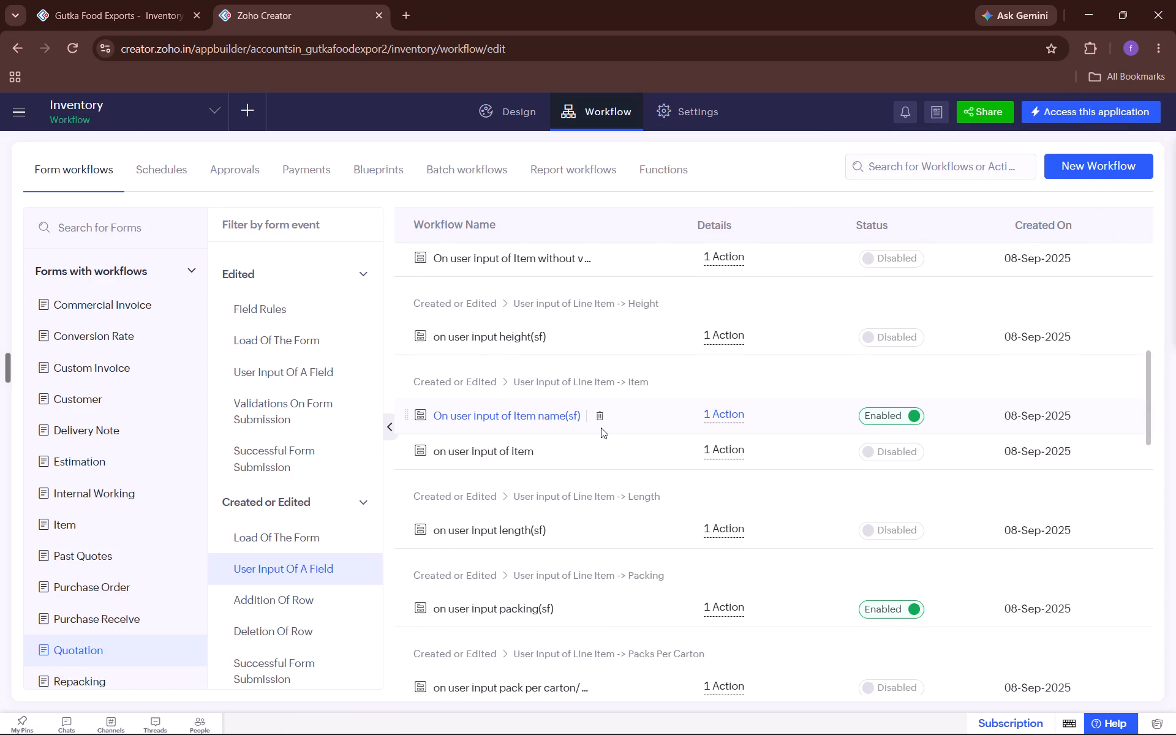
scroll(601, 428, "down", 1)
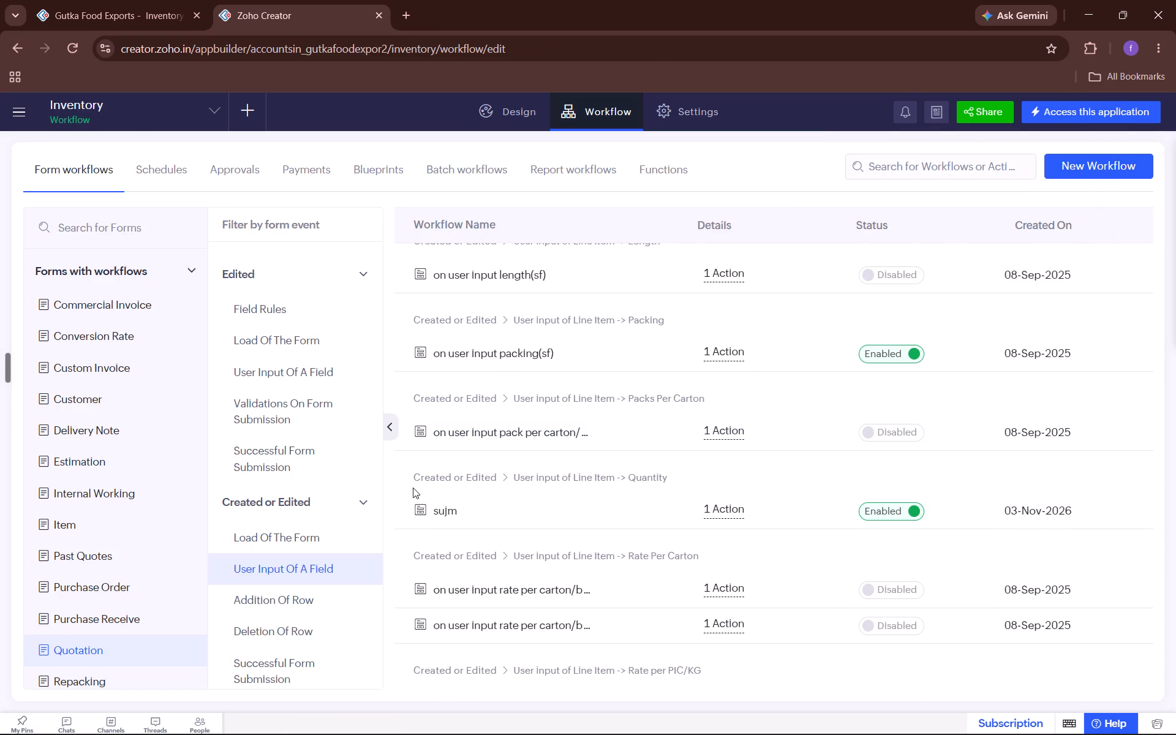
scroll(442, 485, "down", 1)
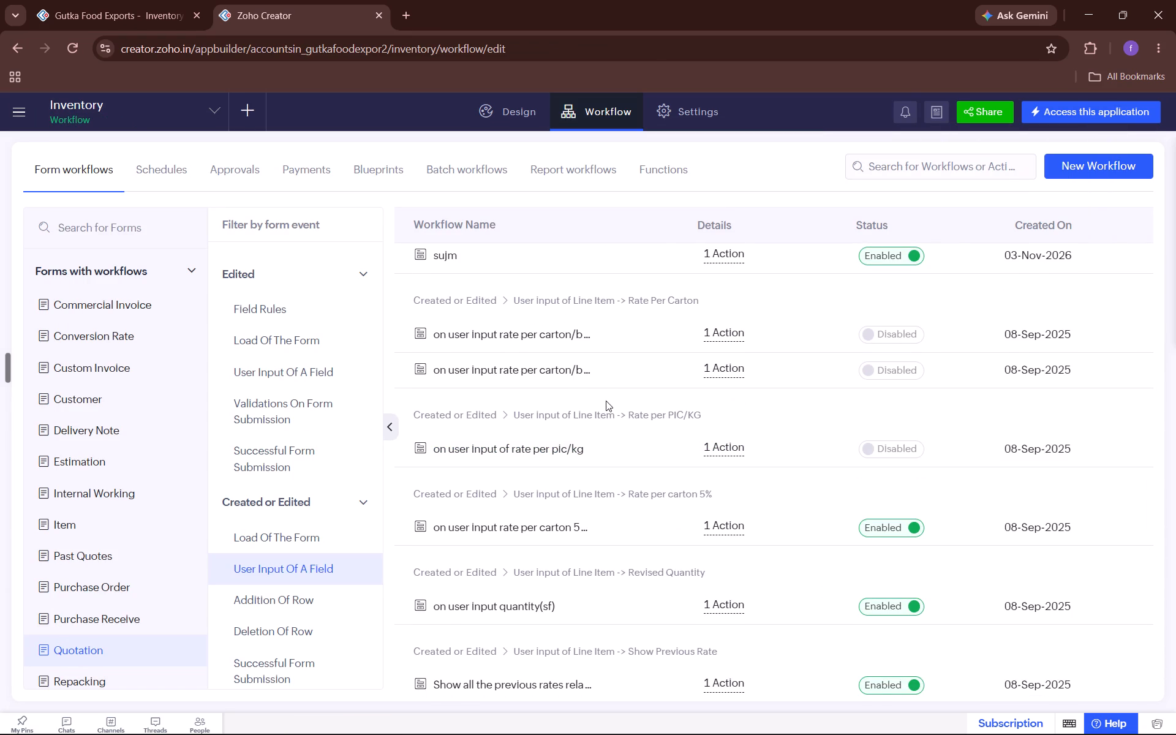
scroll(598, 393, "down", 1)
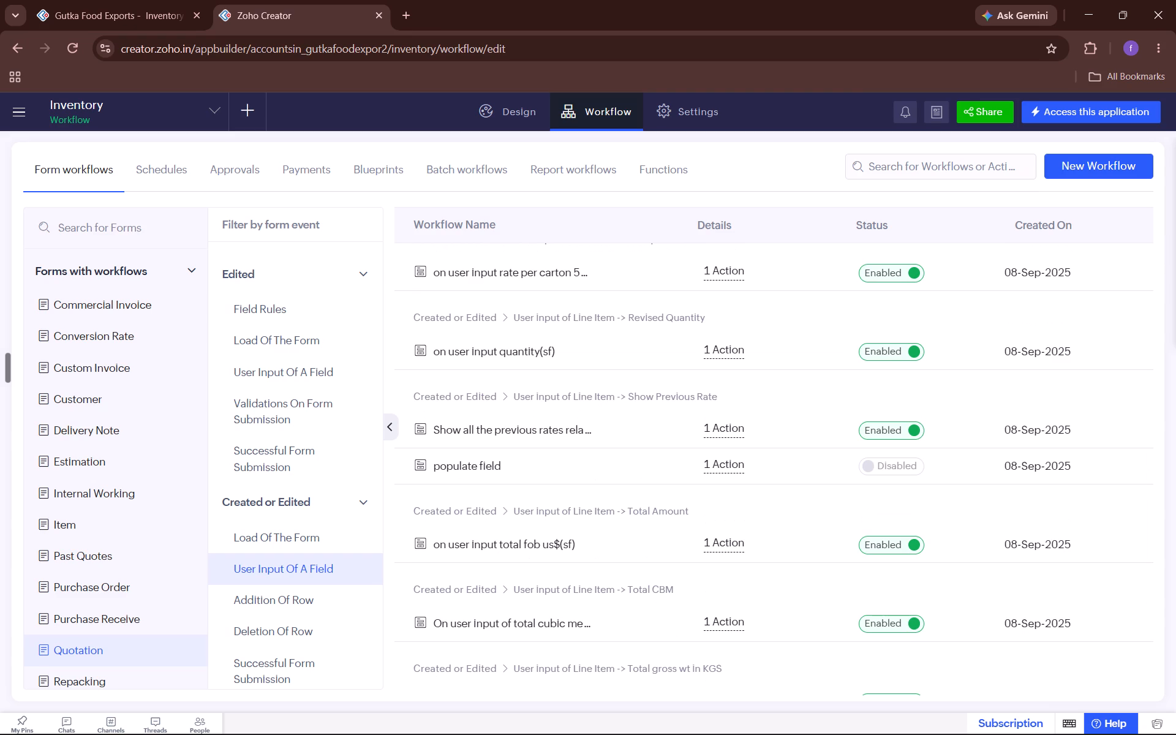
left_click(532, 350)
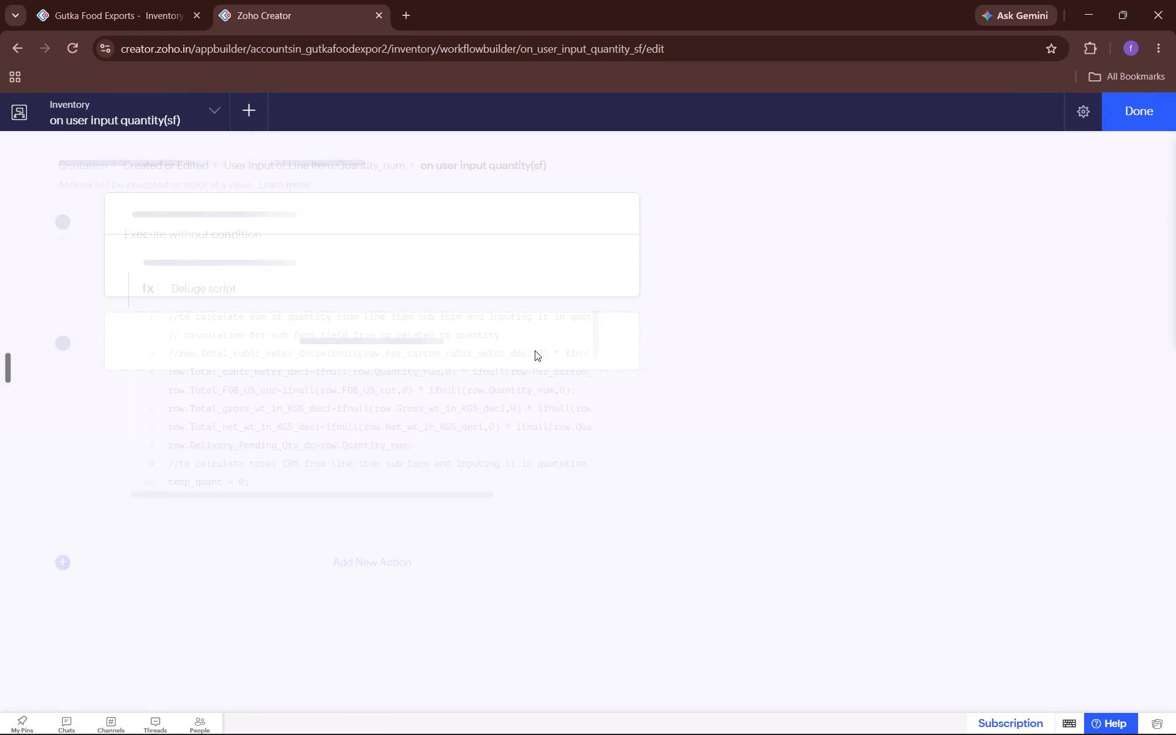
left_click(469, 383)
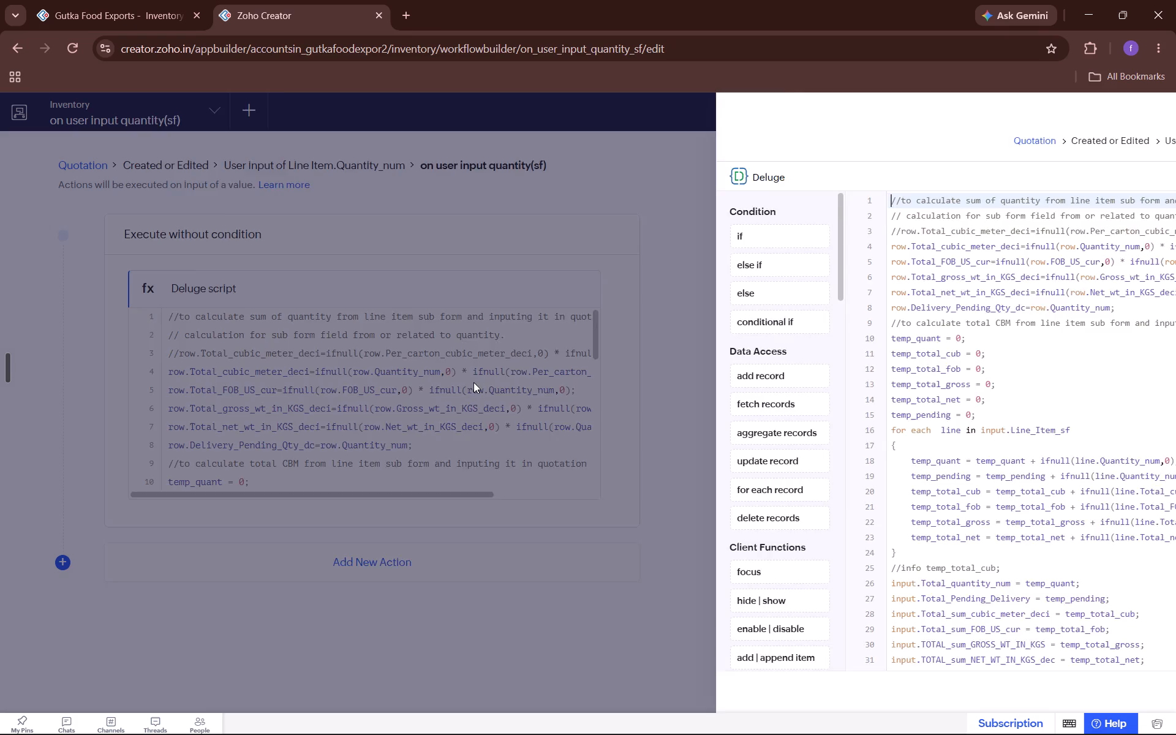
scroll(599, 387, "down", 3)
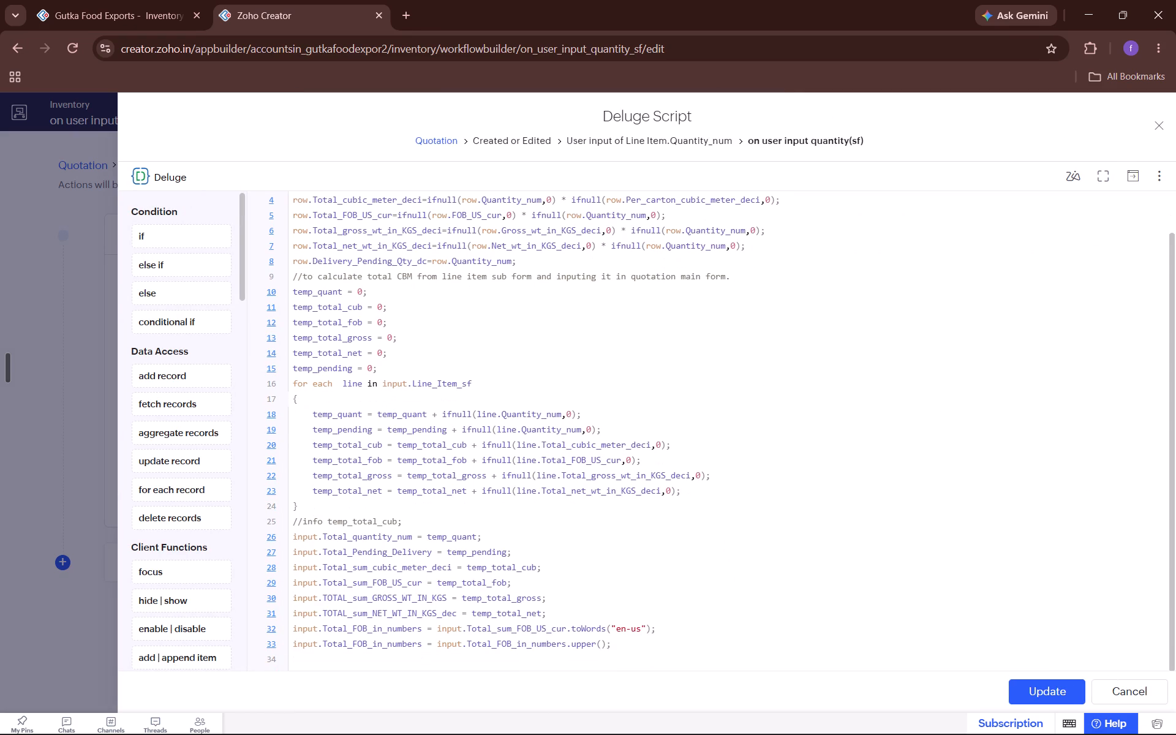
scroll(609, 388, "up", 2)
left_click(677, 413)
key("ctrl+a")
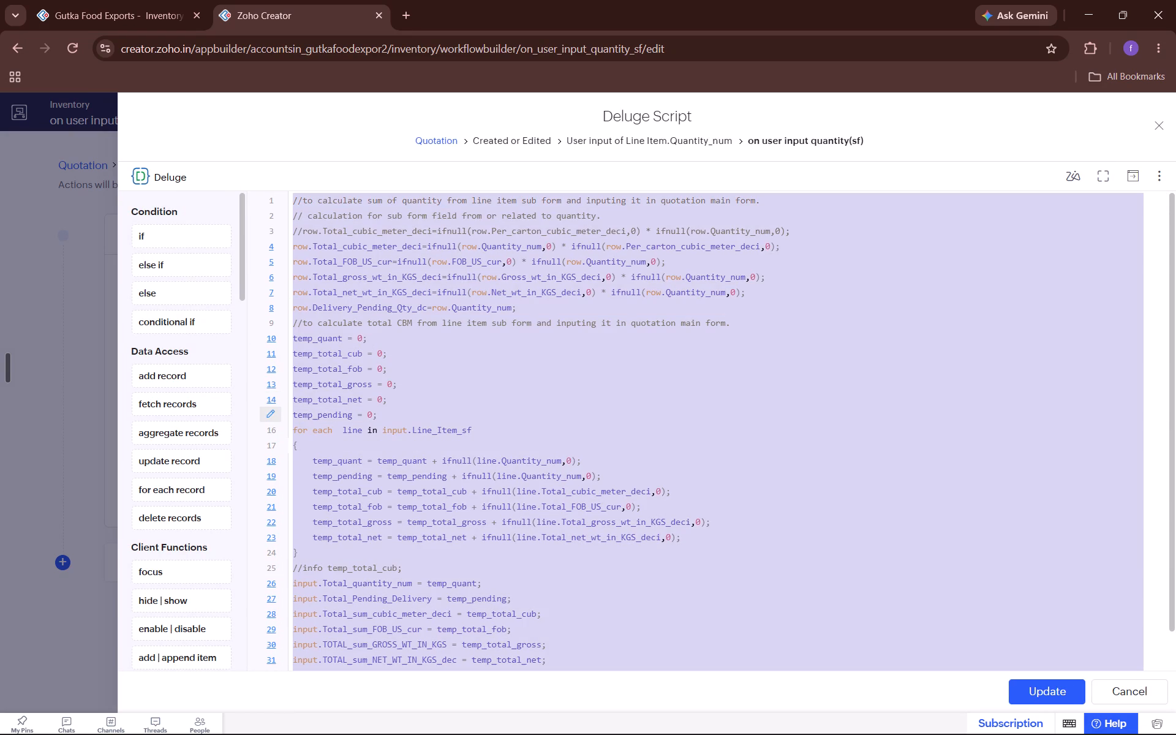
key("ctrl+c")
left_click(689, 424)
key("Escape")
key("Escape")
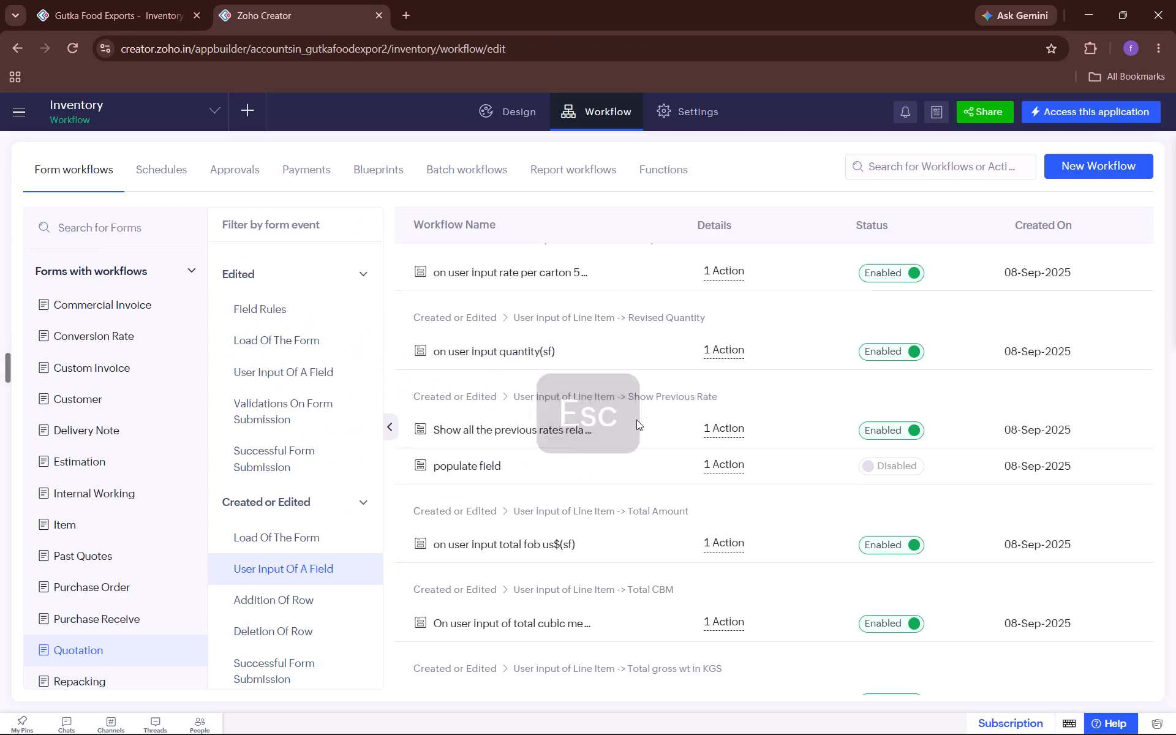
Duplicate the quotation's browser tab and open the Inventory application's builder in the duplicate.
scroll(552, 398, "up", 1)
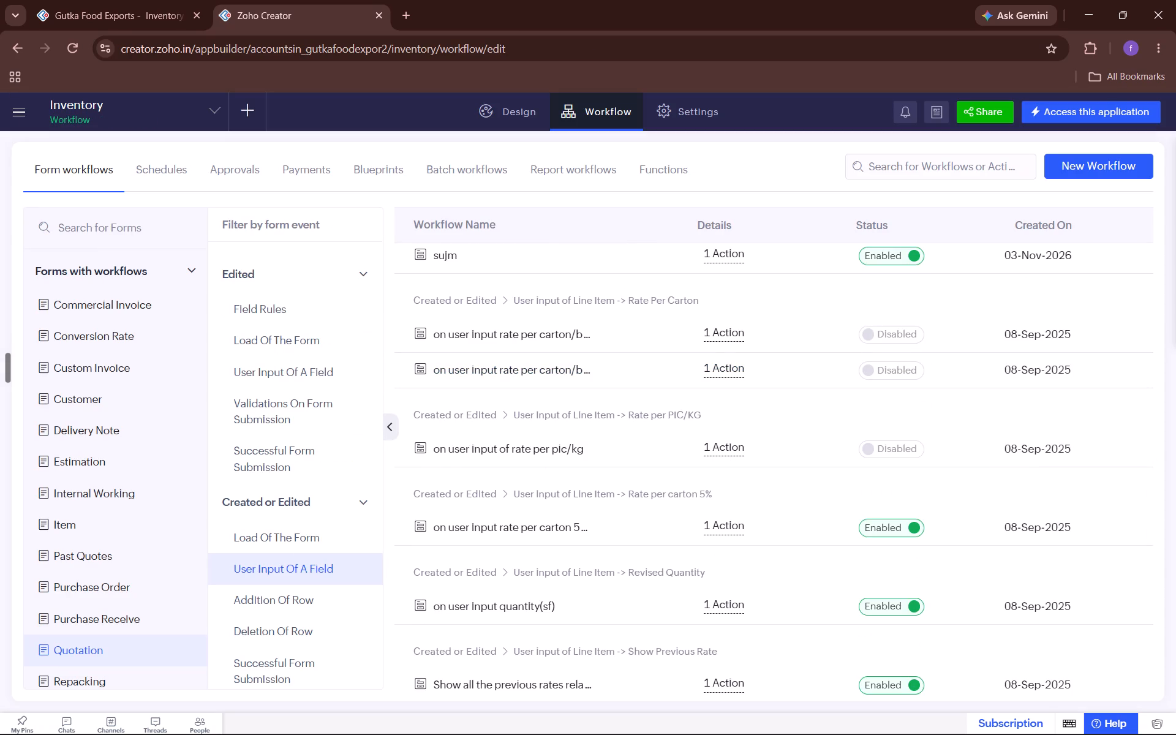
scroll(562, 420, "up", 1)
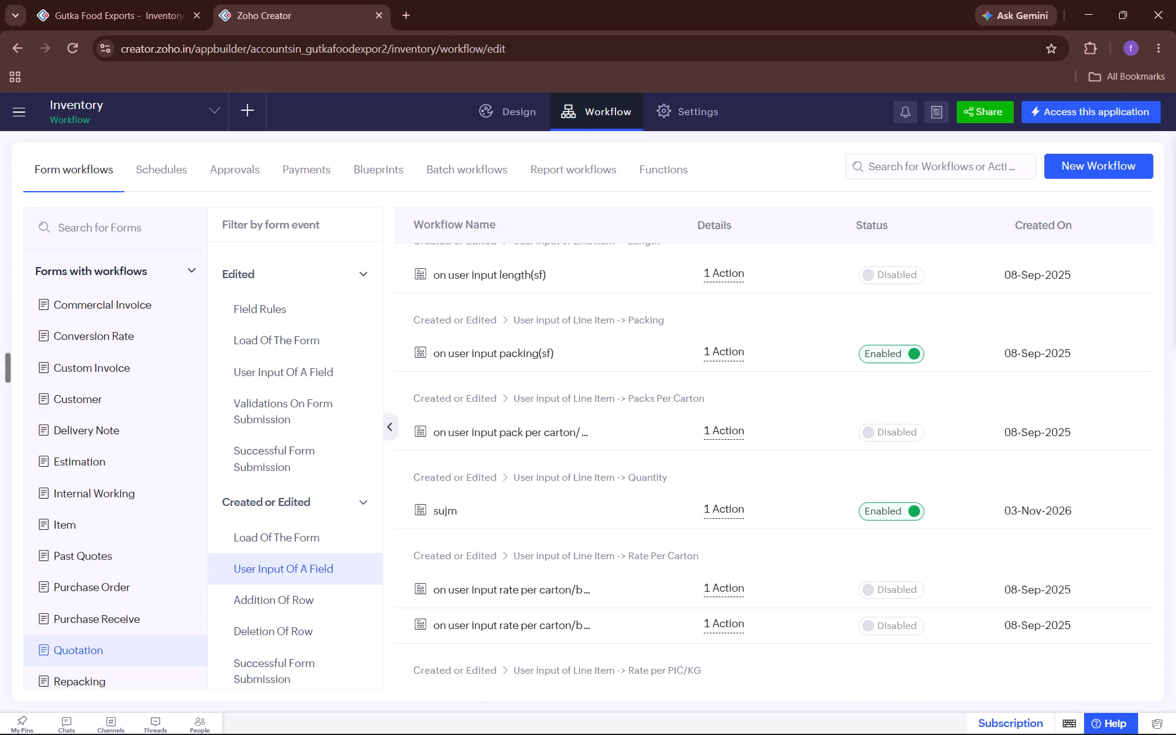
left_click(99, 12)
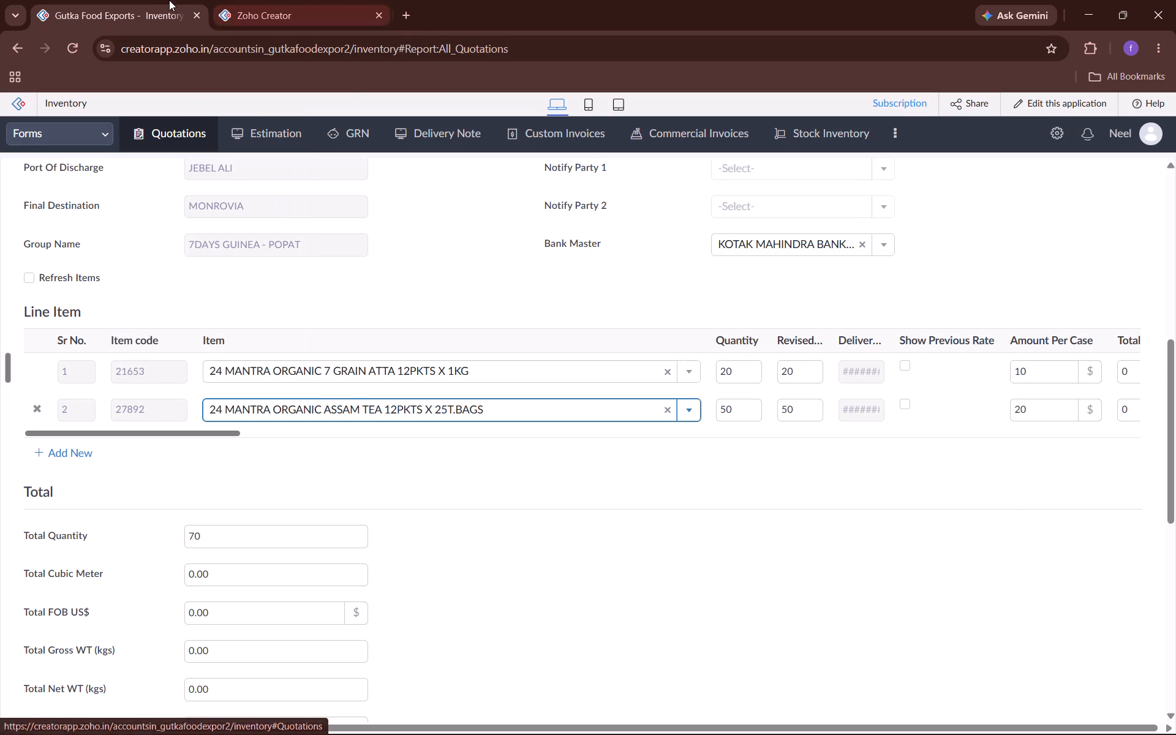
right_click(159, 8)
left_click(247, 138)
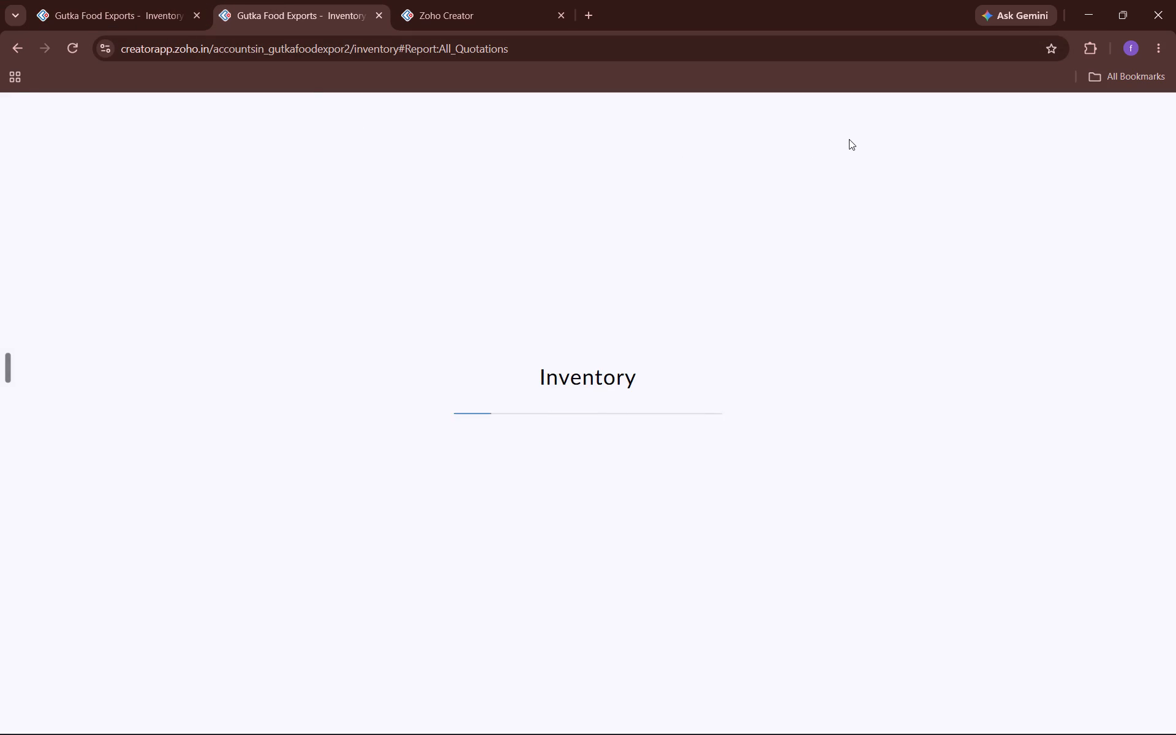
left_click(1049, 91)
left_click(1049, 99)
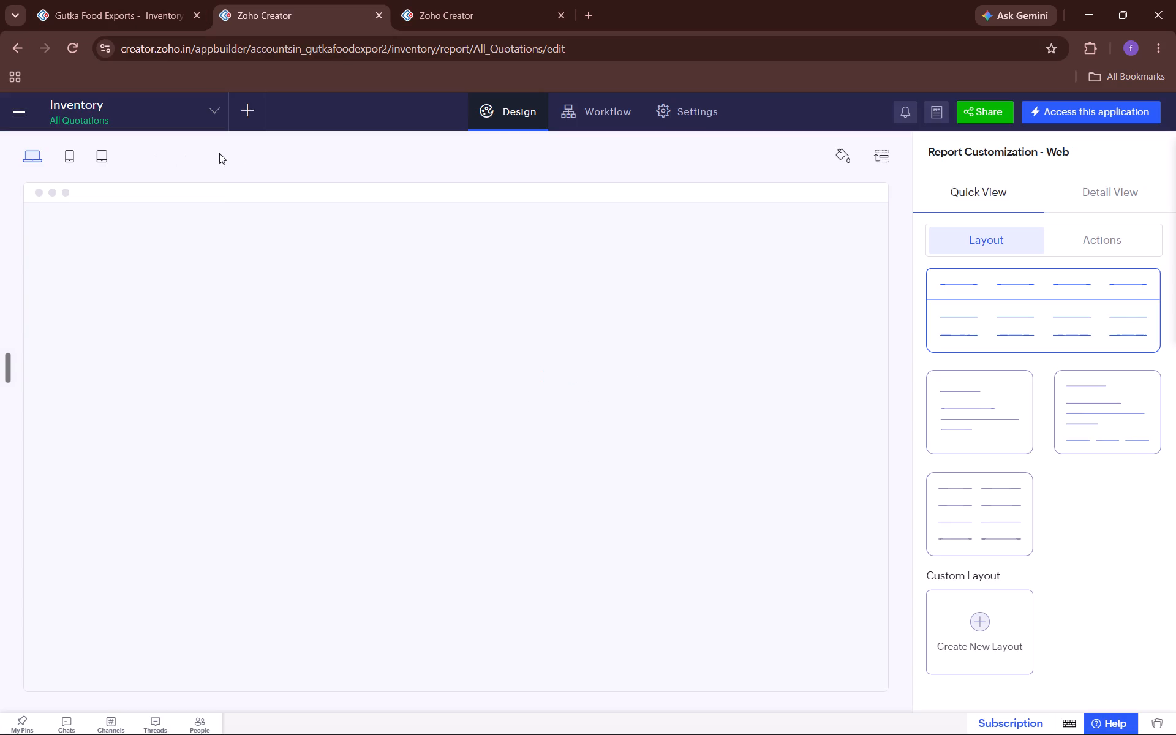
In the Quotation form's builder, select the Line Item subform and open its linked Inventory form in a new tab.
left_click(221, 292)
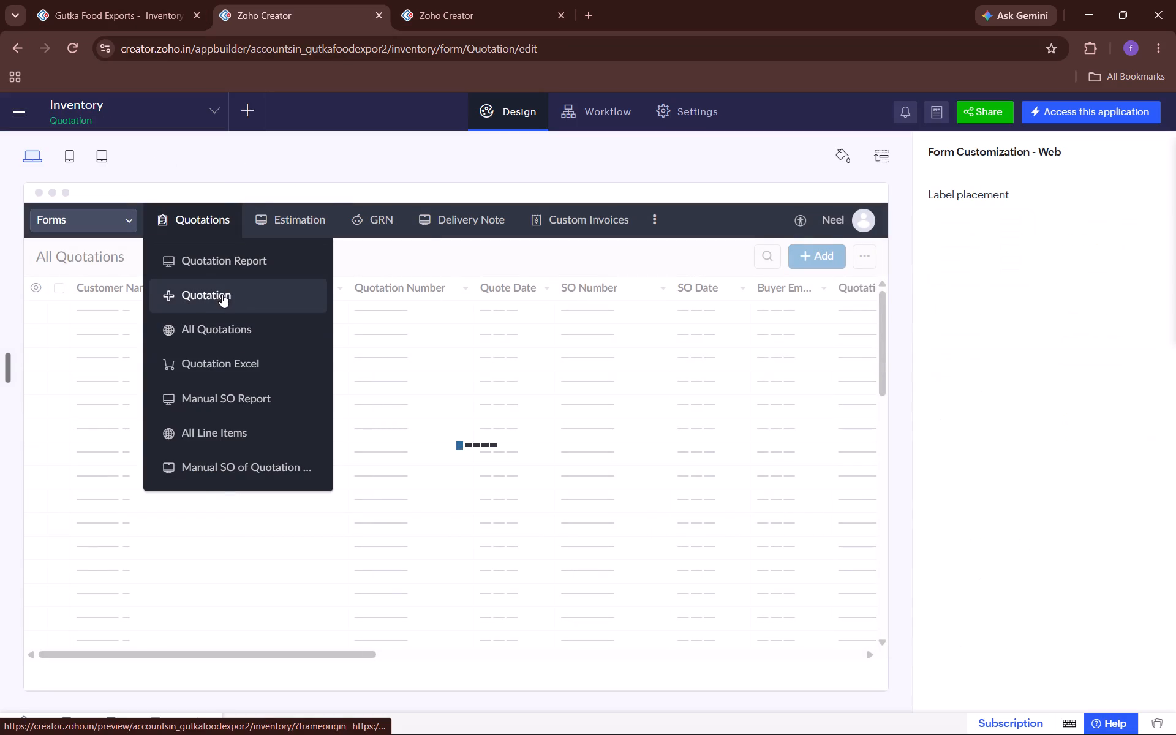
left_click(488, 428)
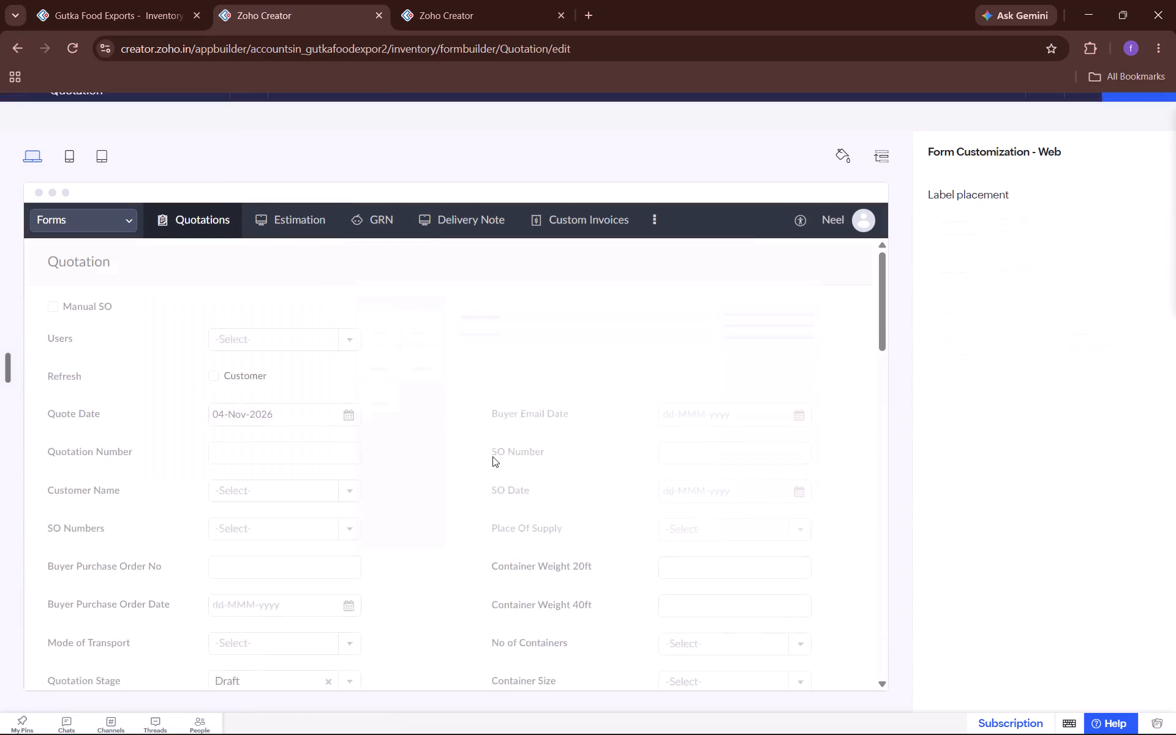
scroll(581, 391, "down", 2)
left_click(420, 589)
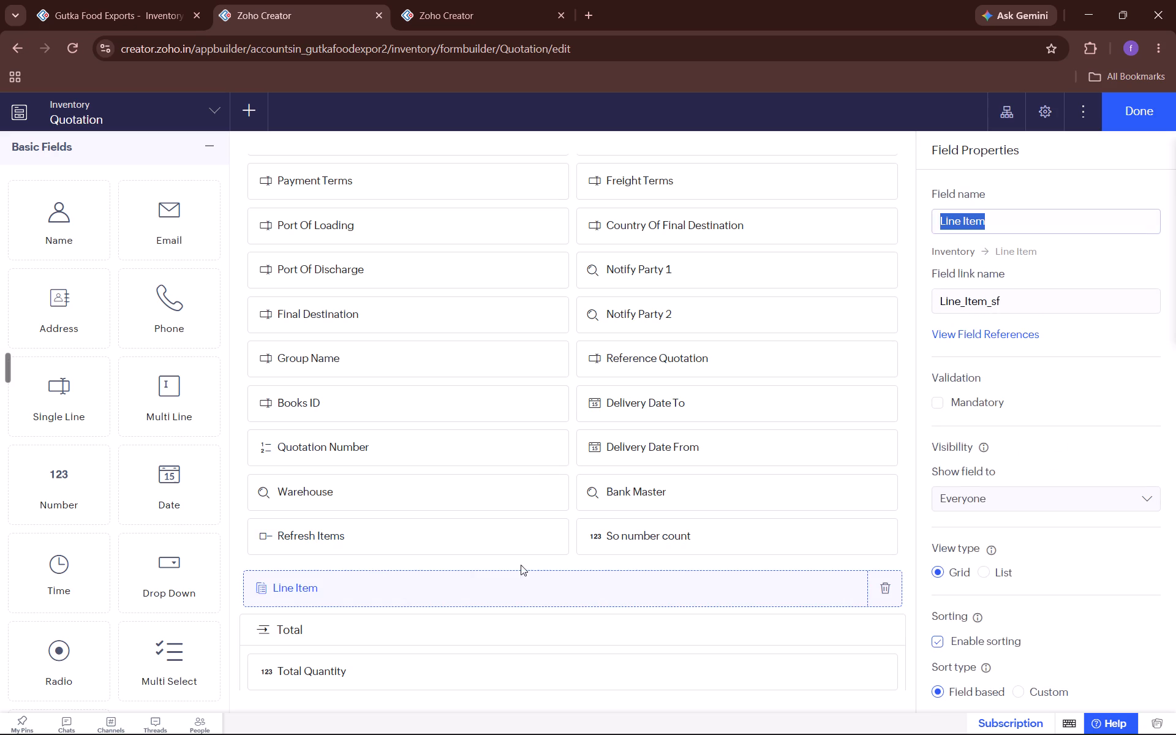
right_click(1008, 252)
left_click(954, 266)
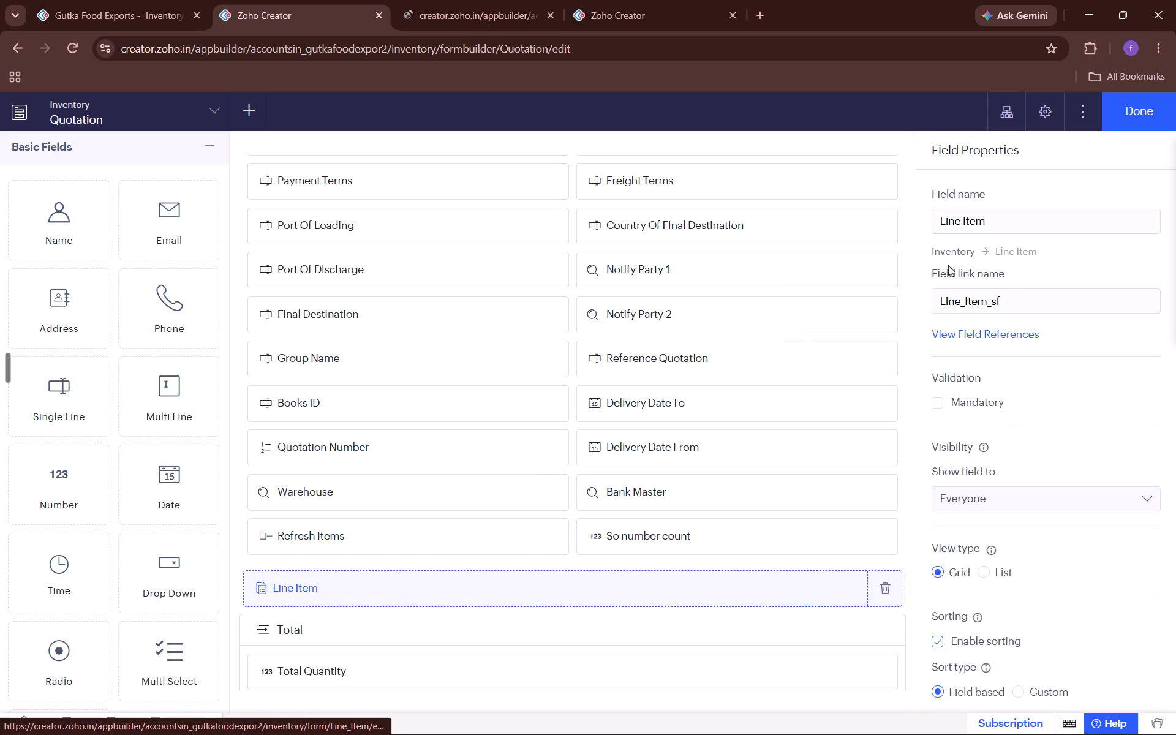
Open the Line Item form in the form builder in its new tab.
left_click(486, 0)
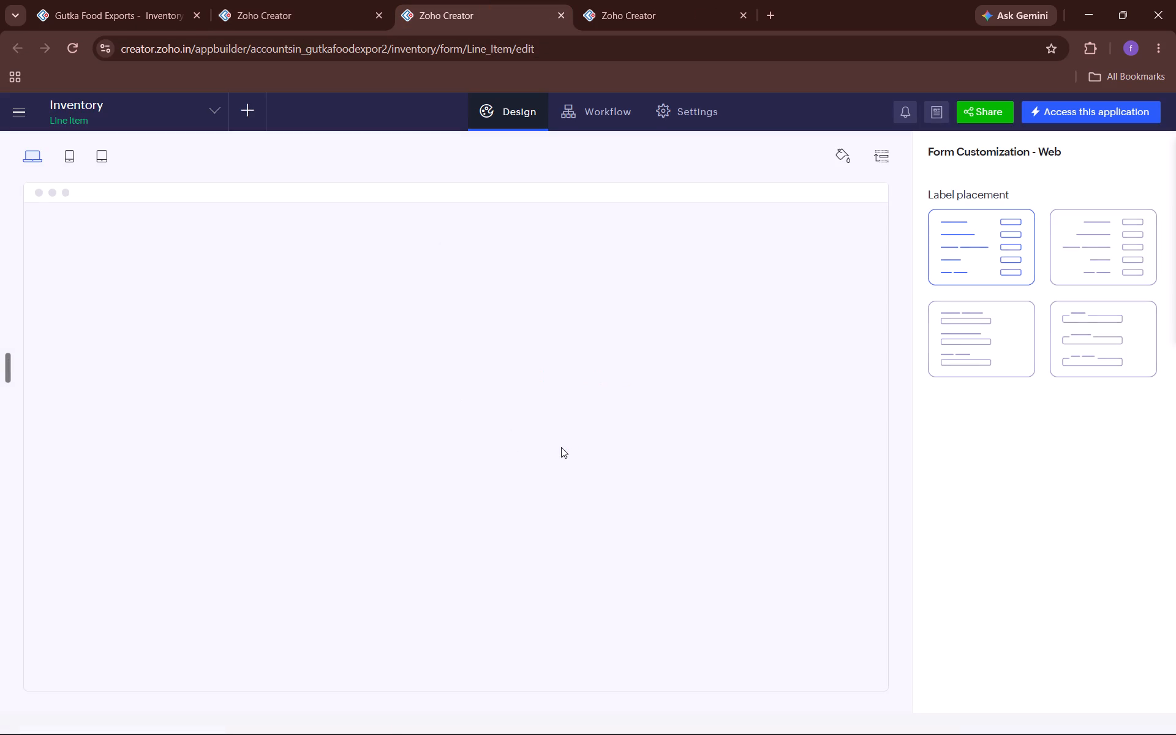
left_click(531, 418)
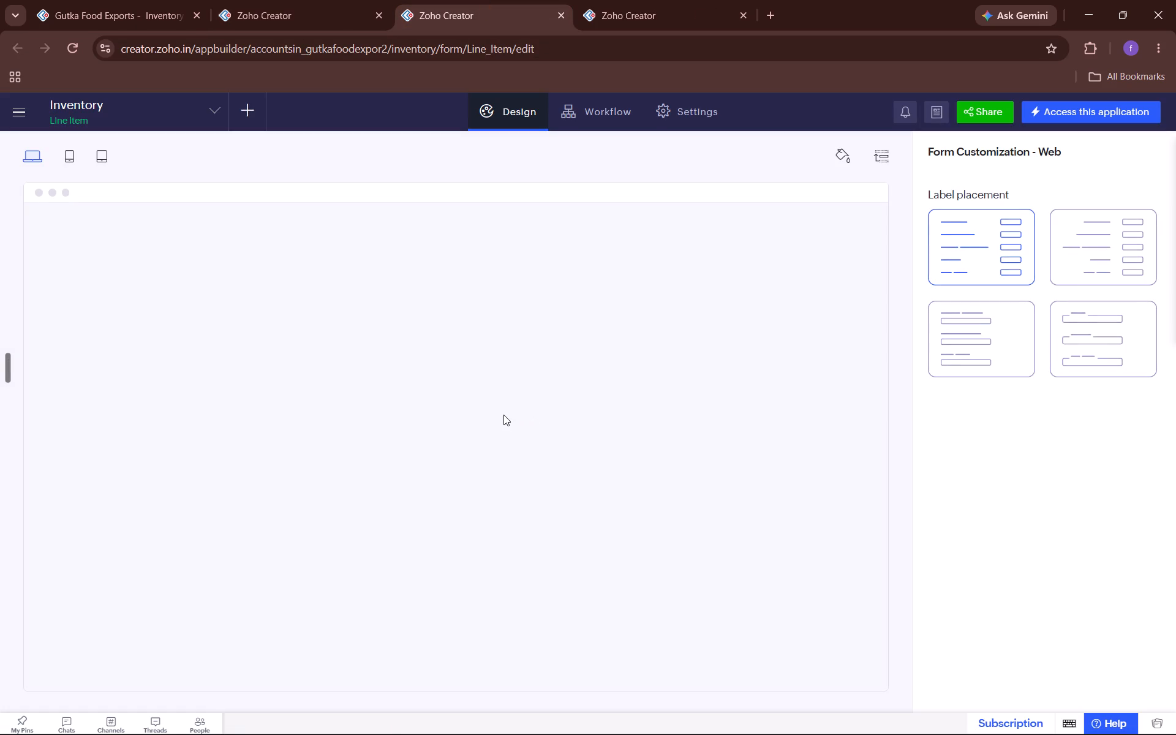
left_click(1, 0)
left_click(69, 9)
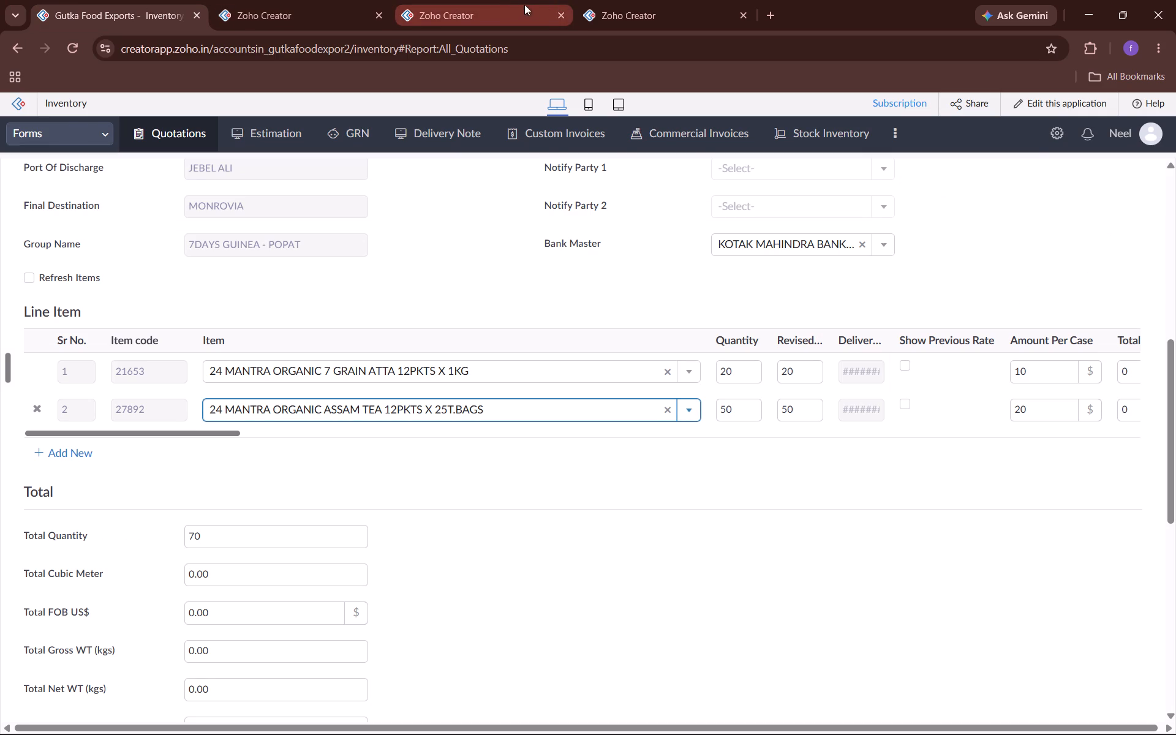
left_click(505, 0)
left_click(491, 524)
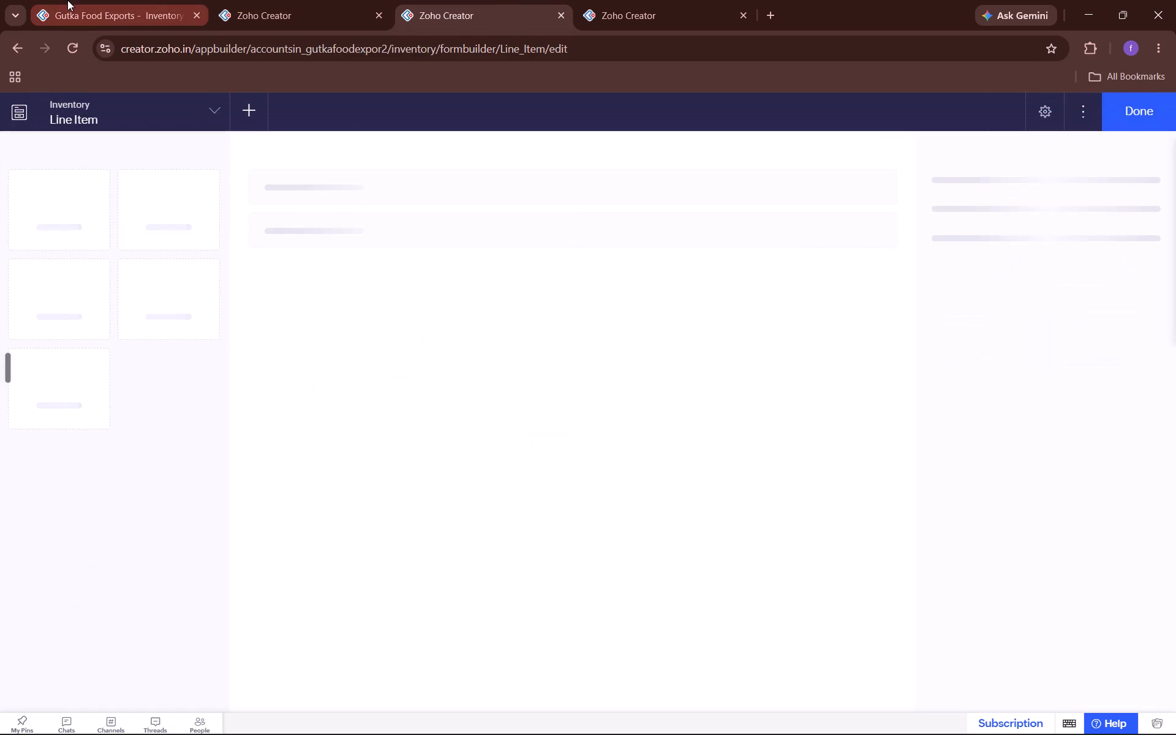
In the 7 DAYS SUPERMARKET quotation, clear the ASSAM TEA line's Revised Quantity and set it to 30.
left_click(67, 0)
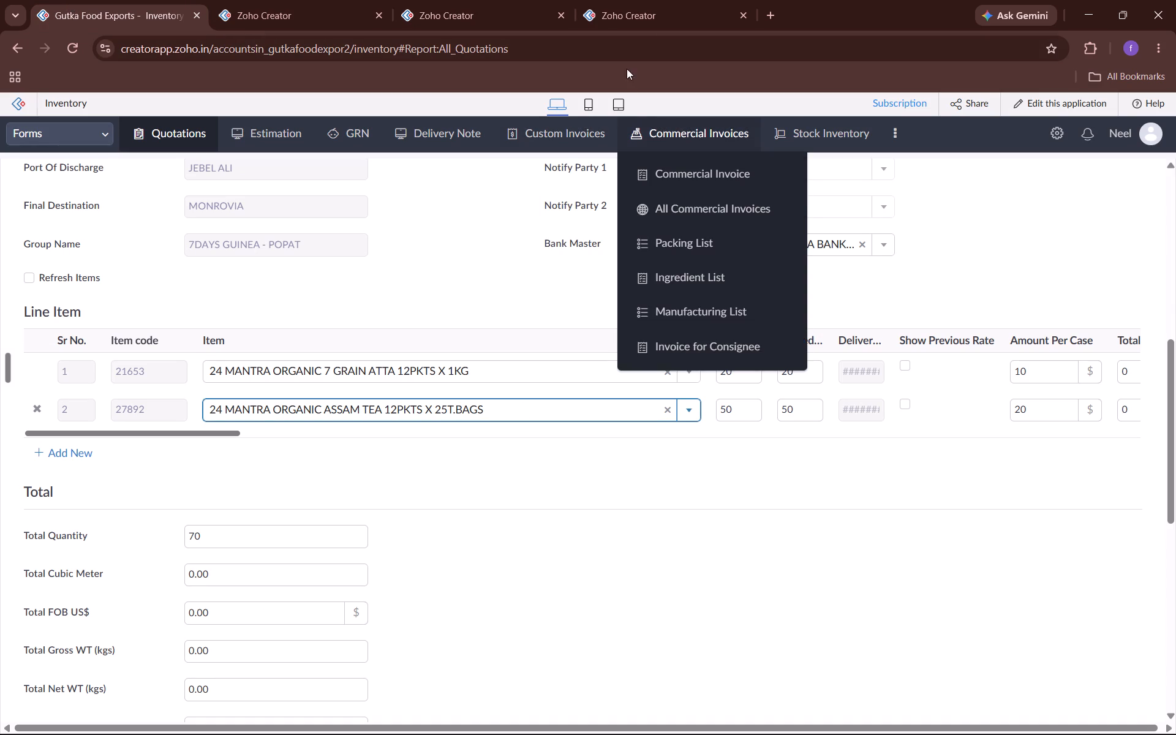
left_click(634, 0)
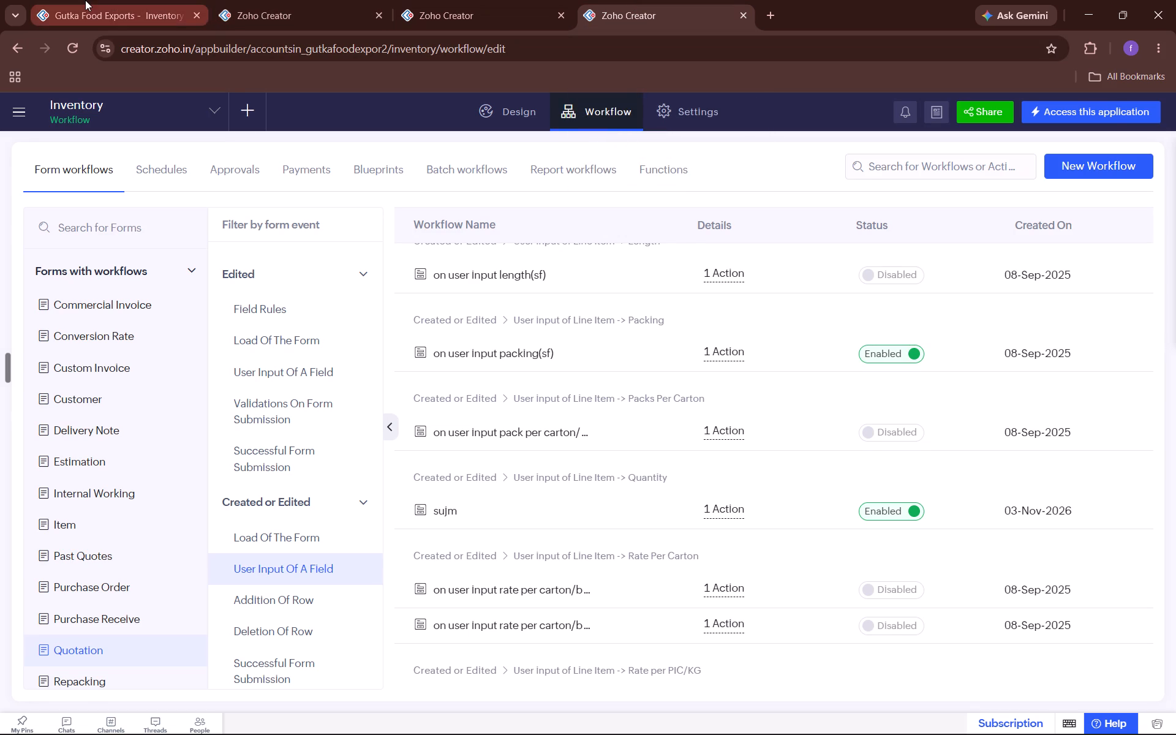
left_click(85, 0)
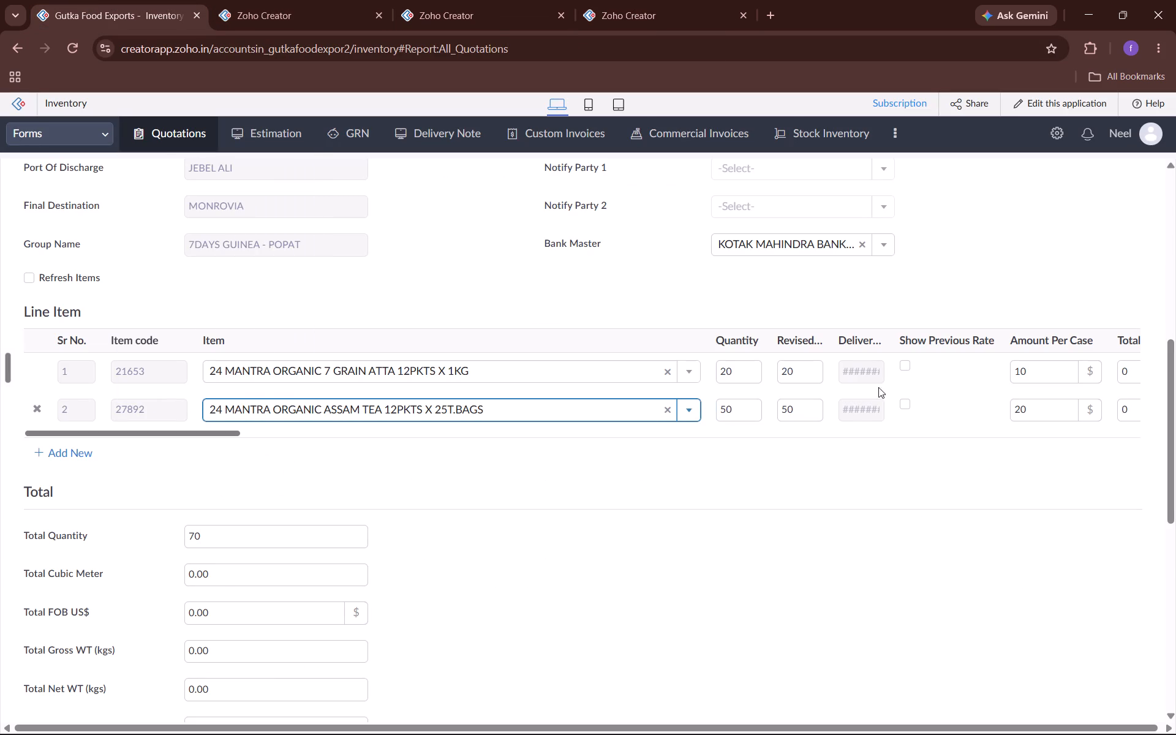
double_click(815, 412)
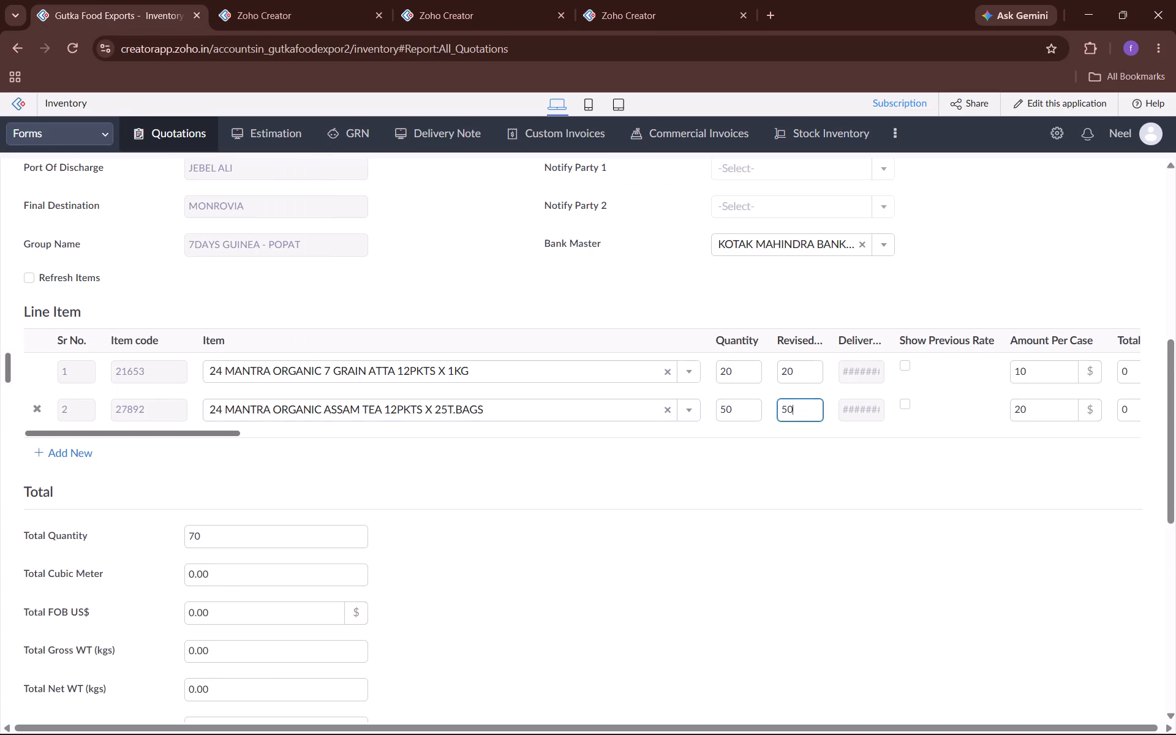
key("BackSpace")
left_click(848, 599)
left_click(802, 417)
key("3")
key("0")
left_click(820, 472)
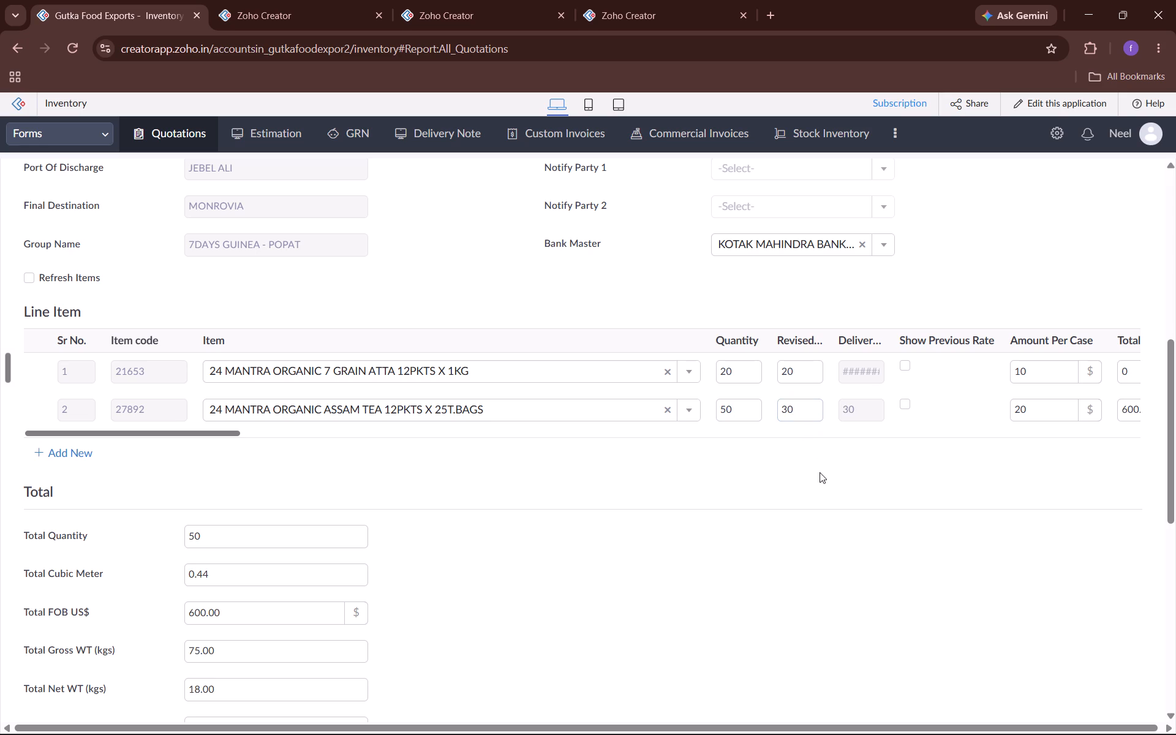
Reopen the Quotation form's on user input quantity(sf) workflow under Revised Quantity and read through its Deluge script.
left_click(464, 13)
left_click(645, 0)
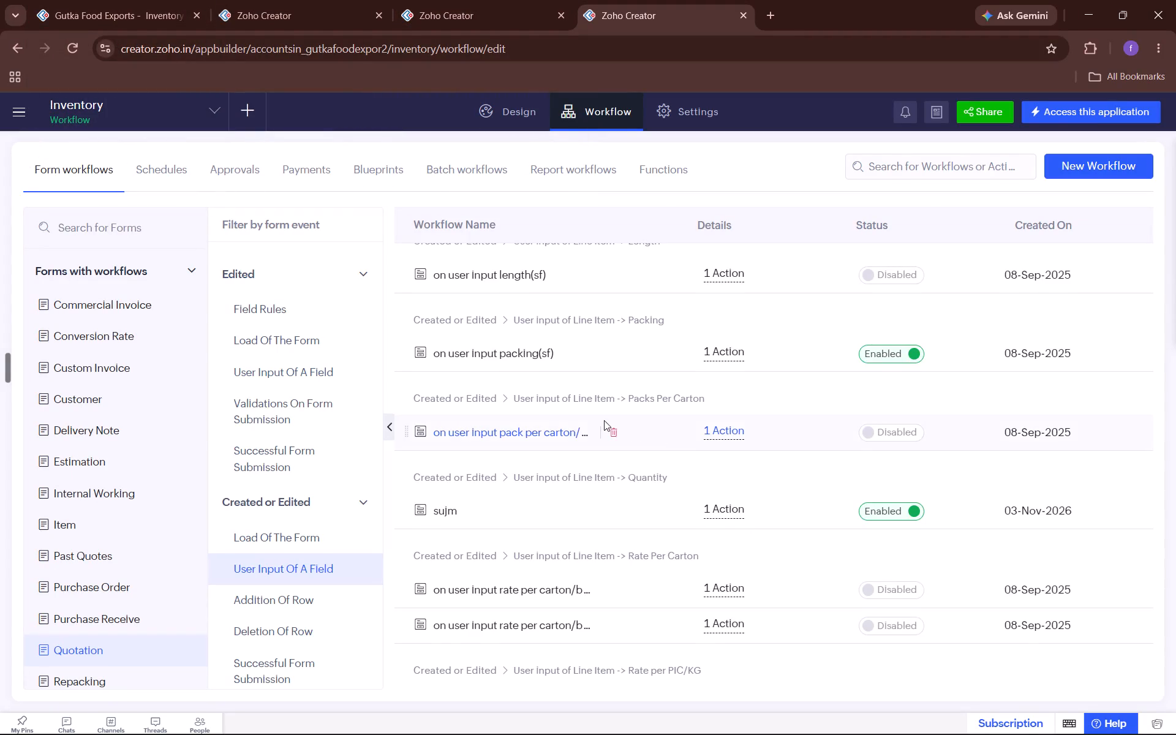
scroll(603, 420, "down", 2)
scroll(517, 418, "down", 7)
scroll(488, 416, "up", 1)
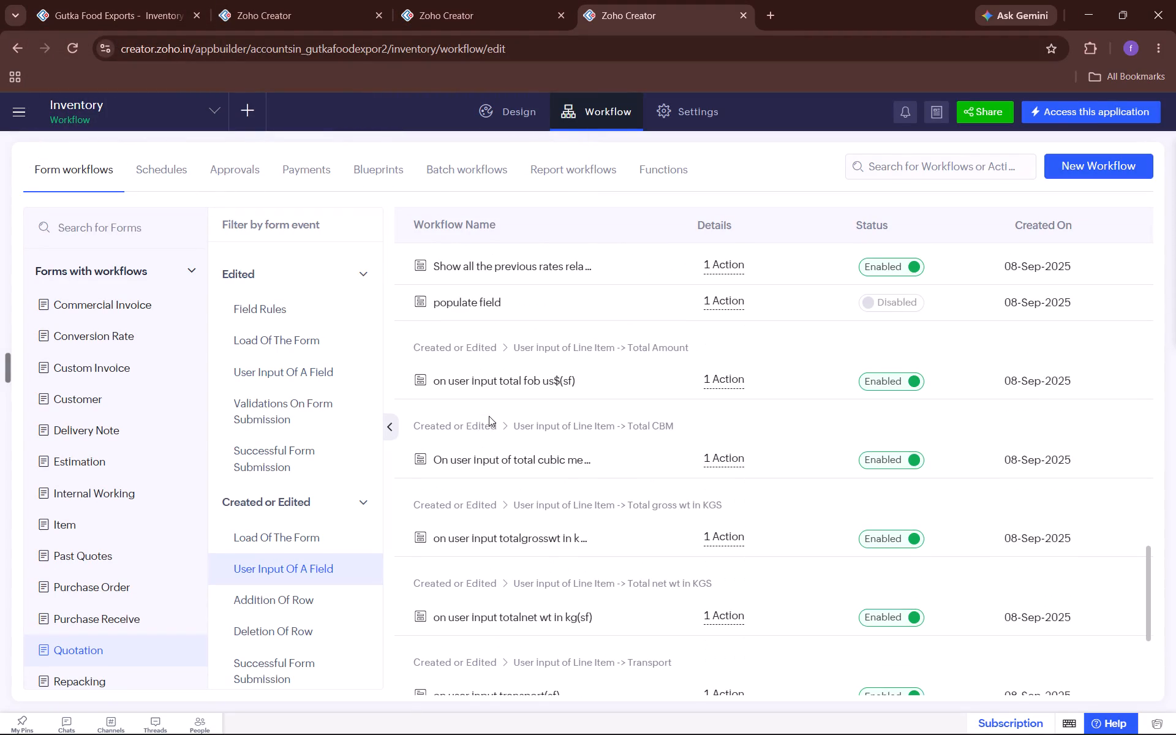
scroll(492, 417, "up", 1)
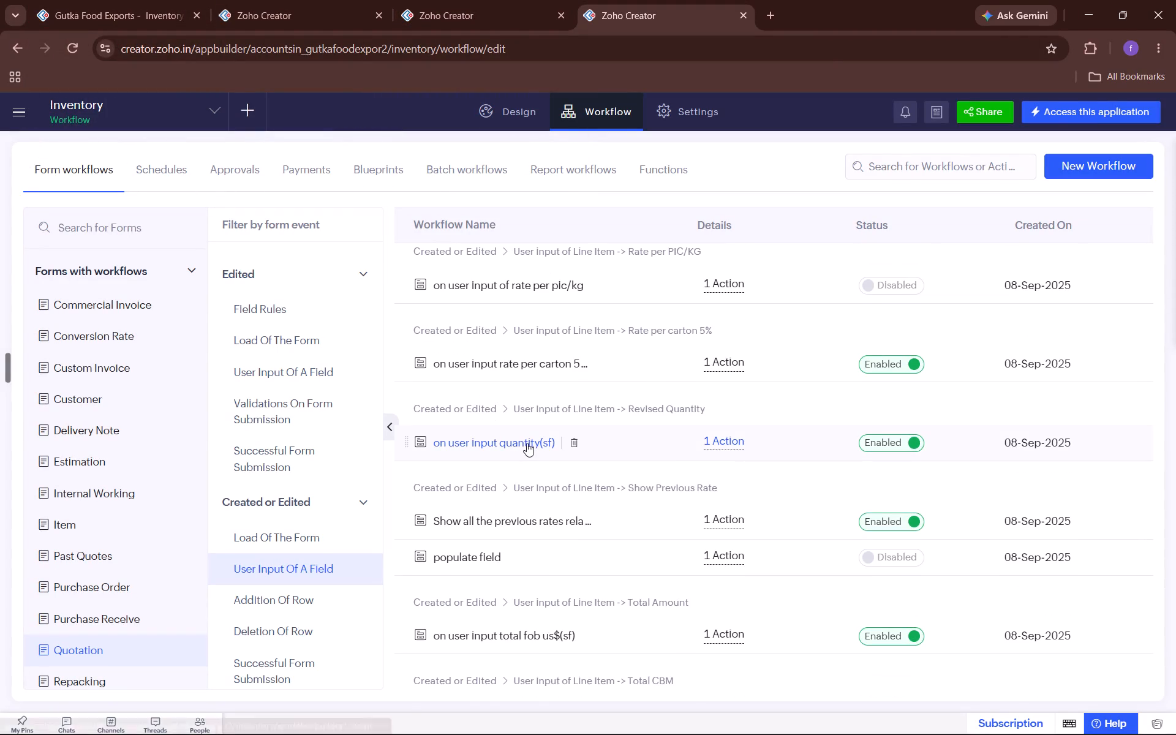
left_click(527, 443)
left_click(327, 371)
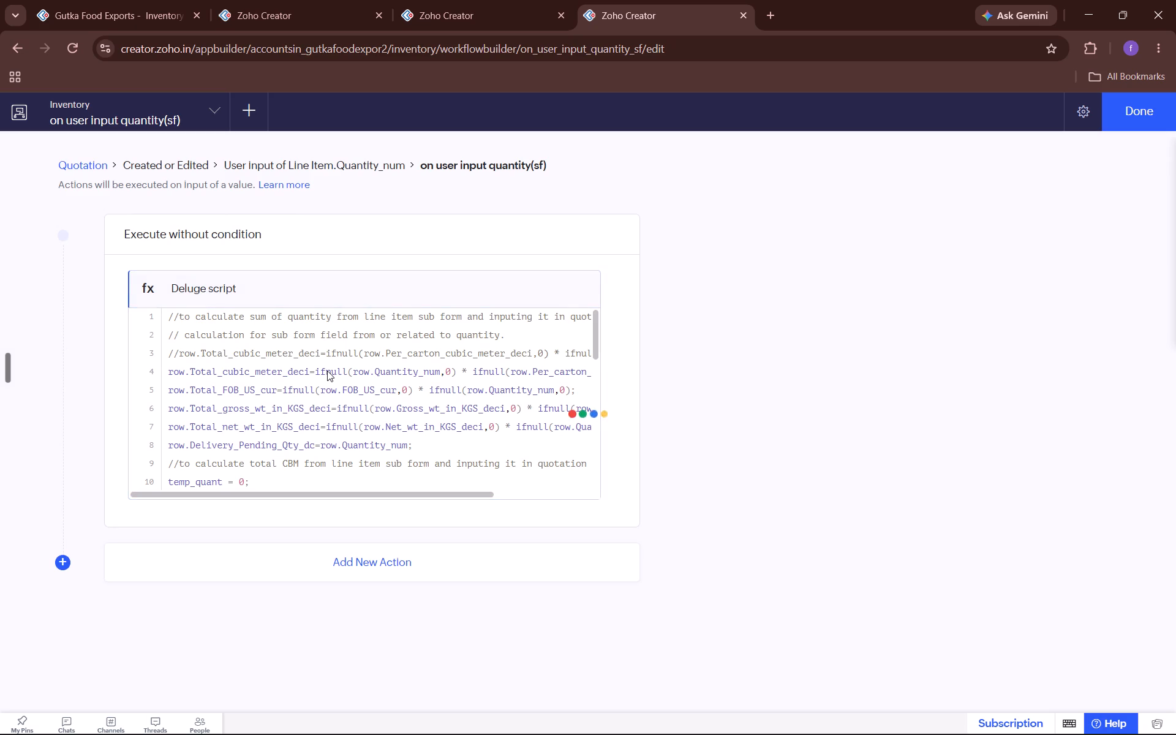
scroll(484, 321, "down", 5)
scroll(317, 306, "up", 6)
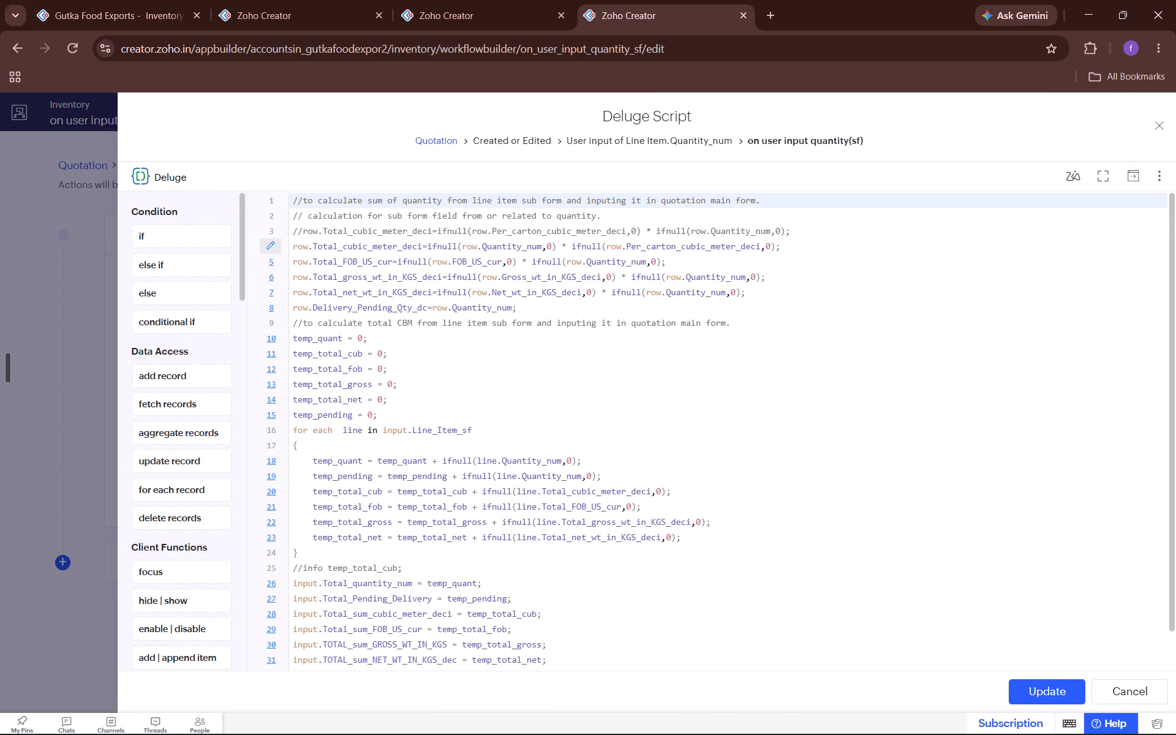
In the Line Item form builder, check the field link names of Quantity and Revised Quantity against the open Deluge script.
left_click(326, 2)
left_click(440, 0)
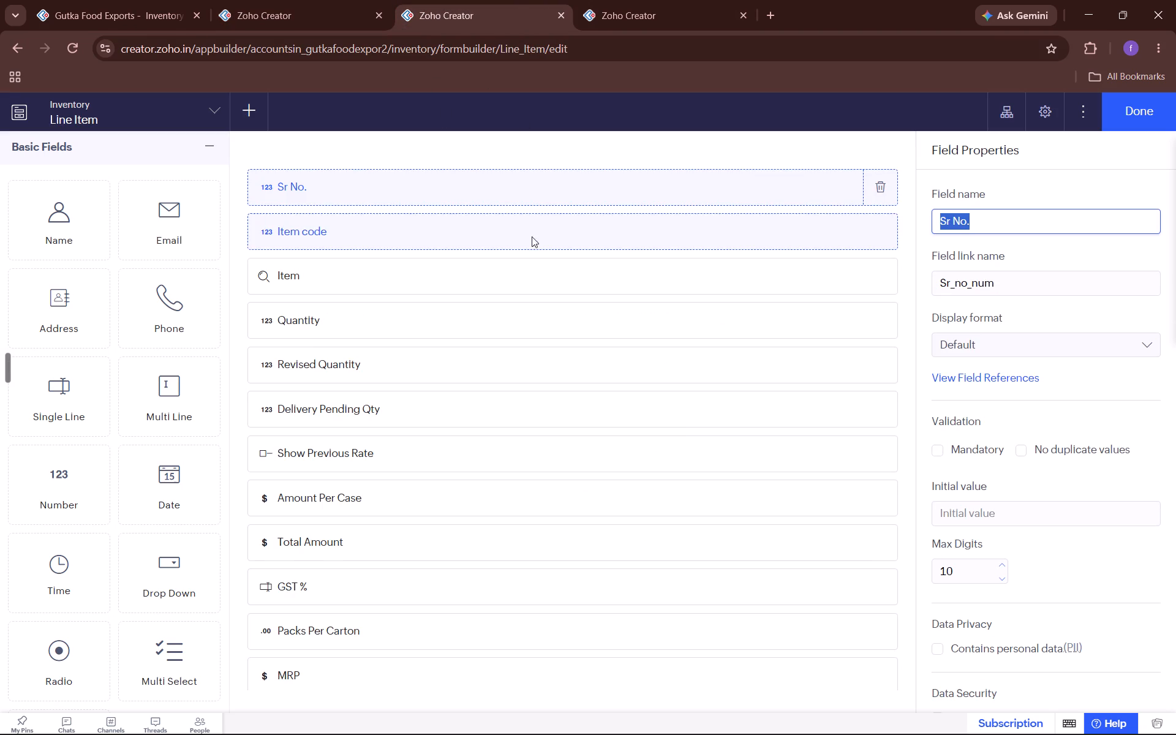
left_click(482, 331)
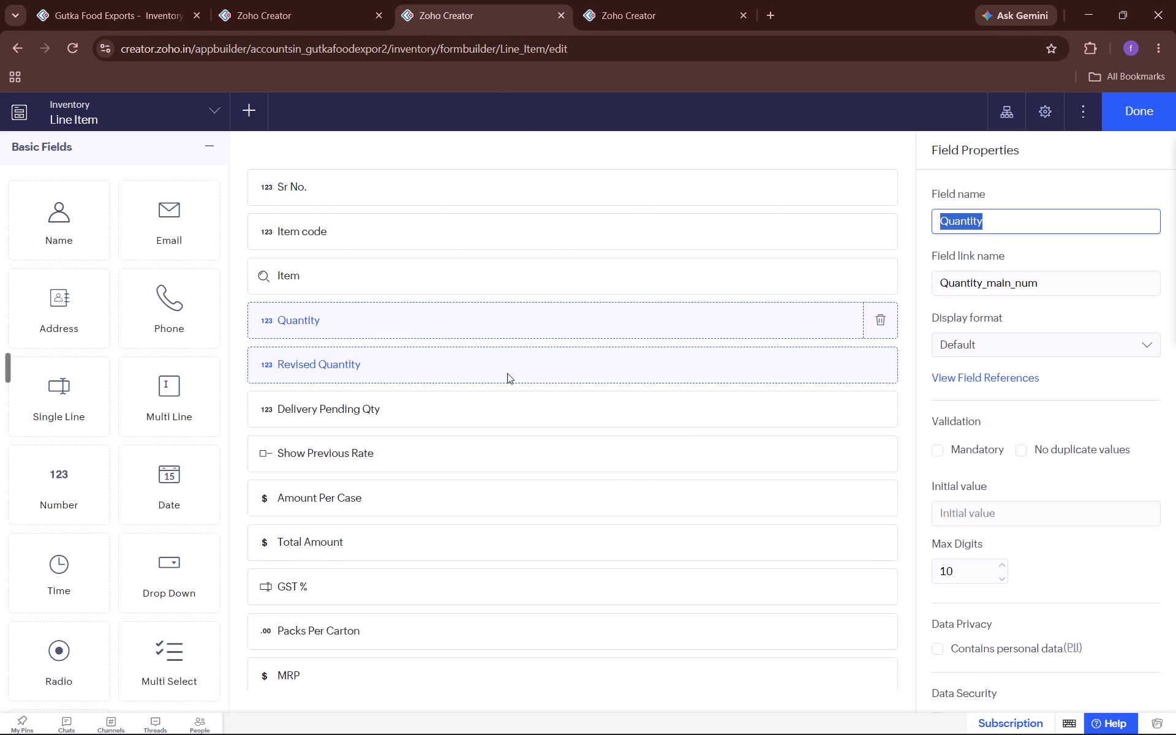
left_click(507, 373)
left_click(692, 0)
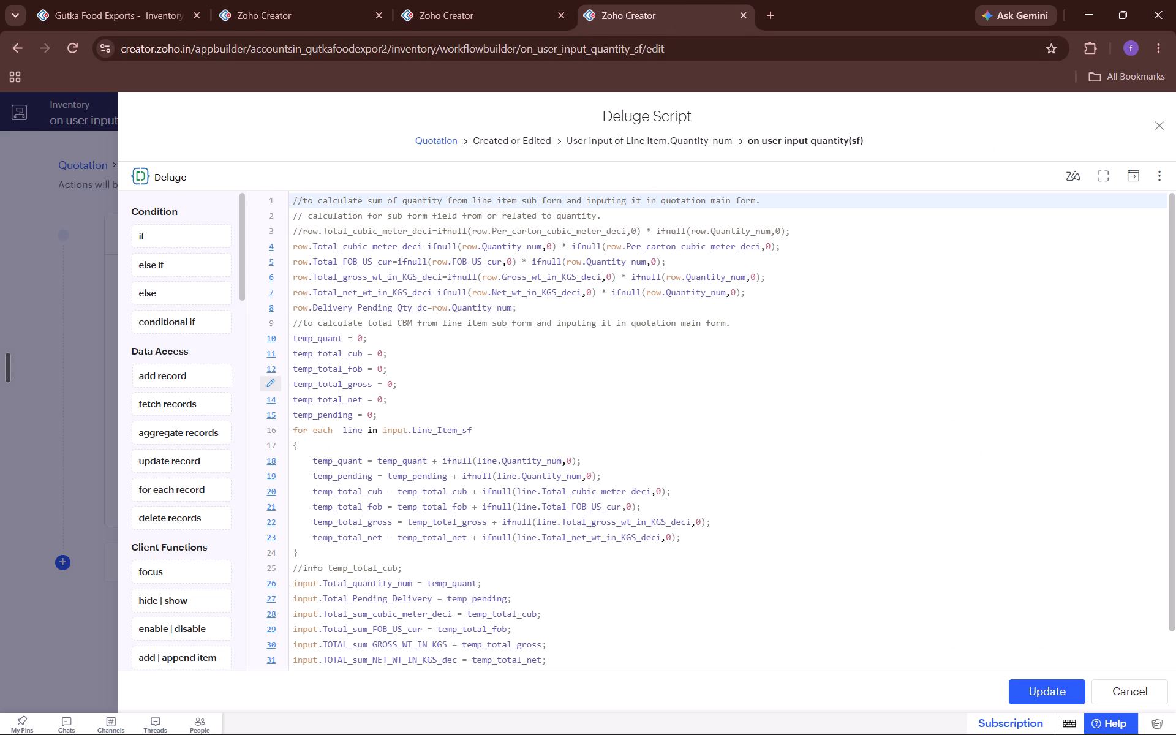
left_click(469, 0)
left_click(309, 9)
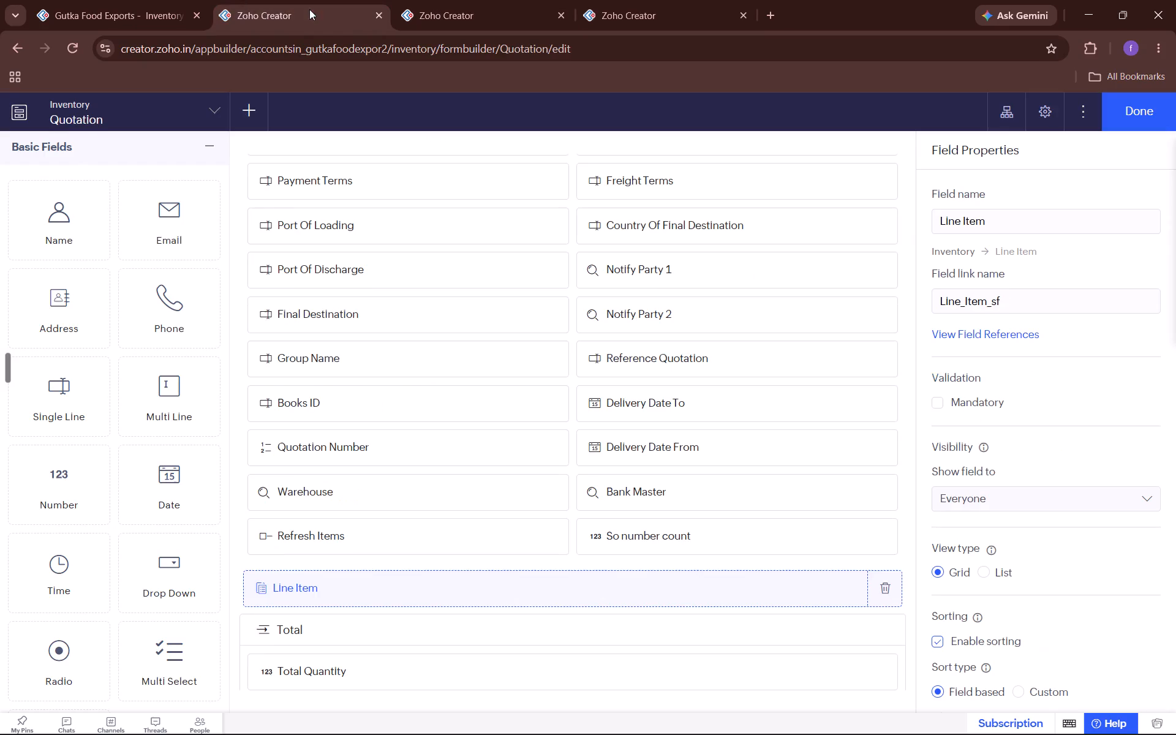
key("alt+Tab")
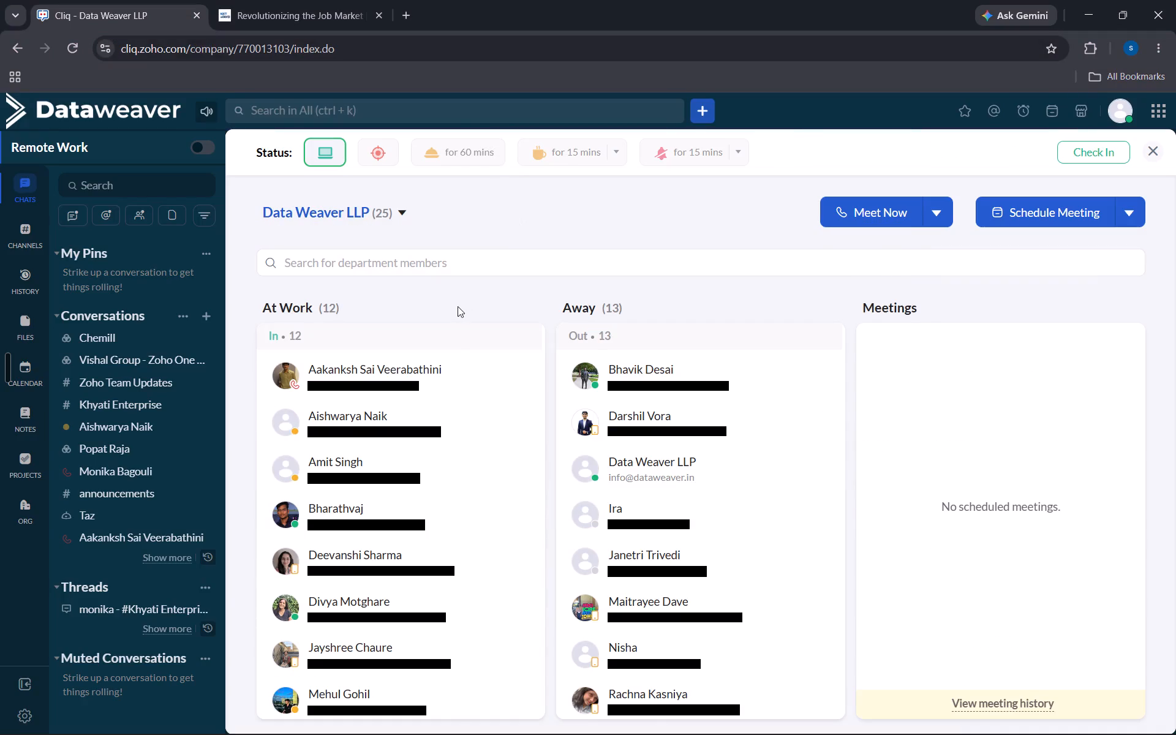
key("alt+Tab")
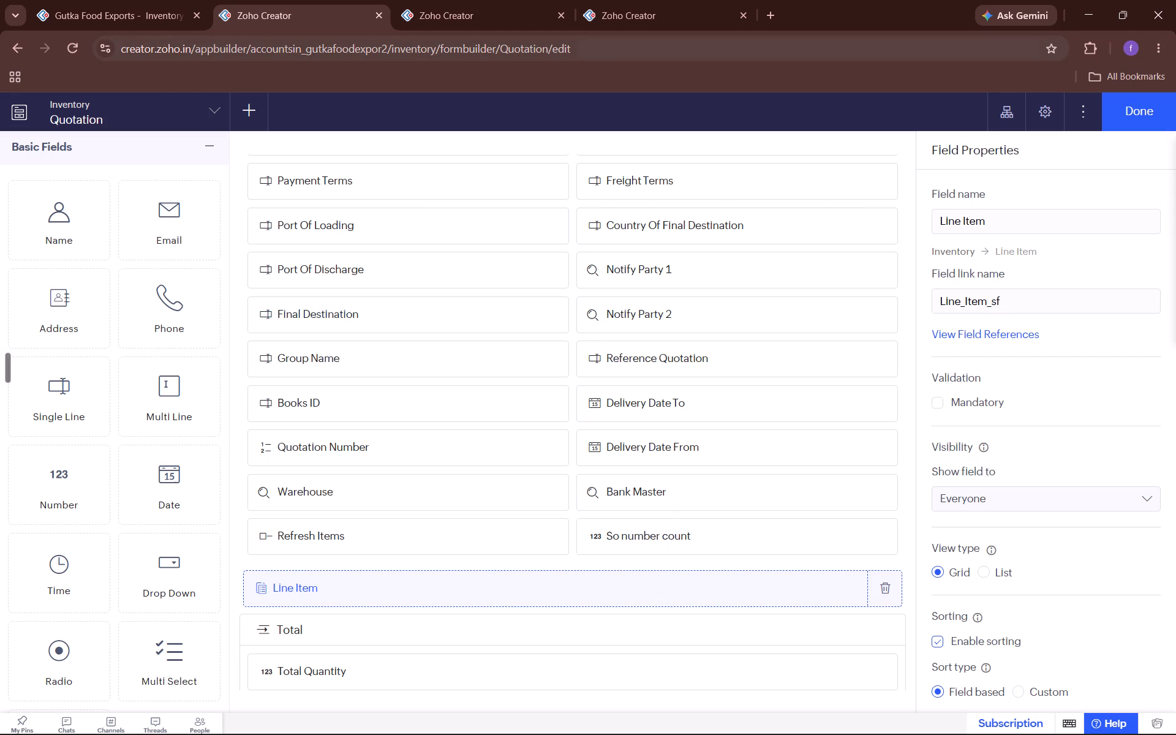
Return to the quotation and start a Snipping Tool screen recording covering the whole page area below the bookmarks.
left_click(99, 0)
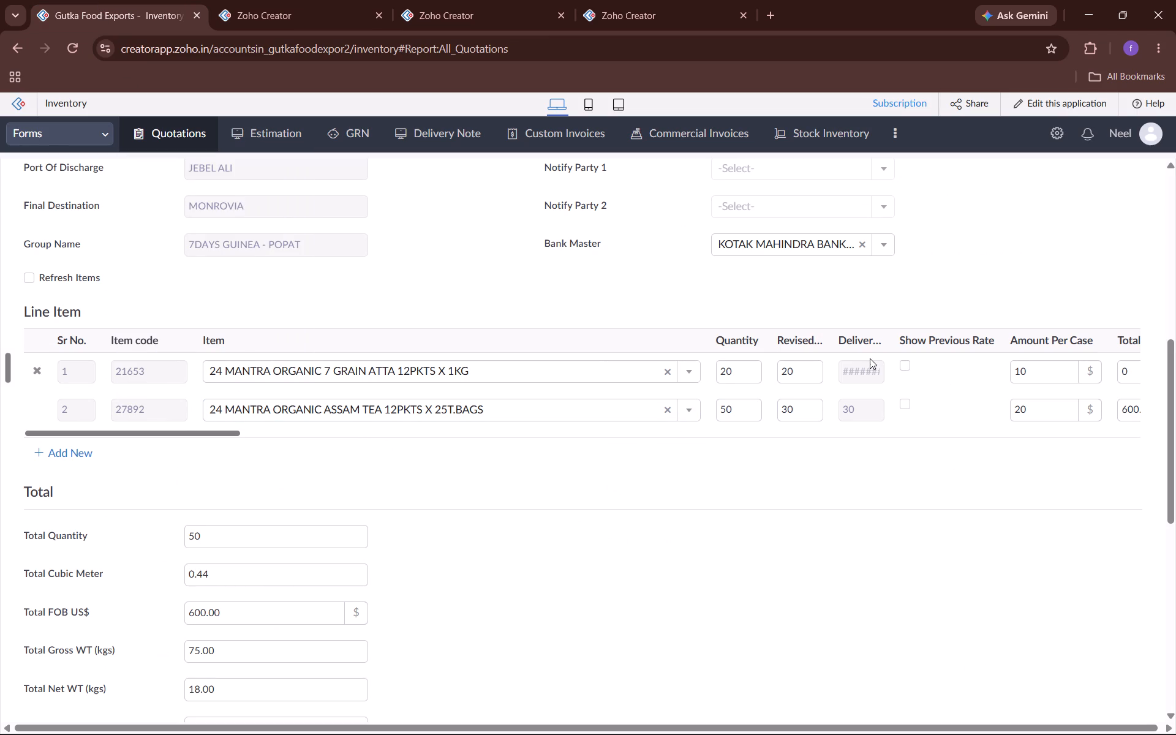
key("shift+super+s")
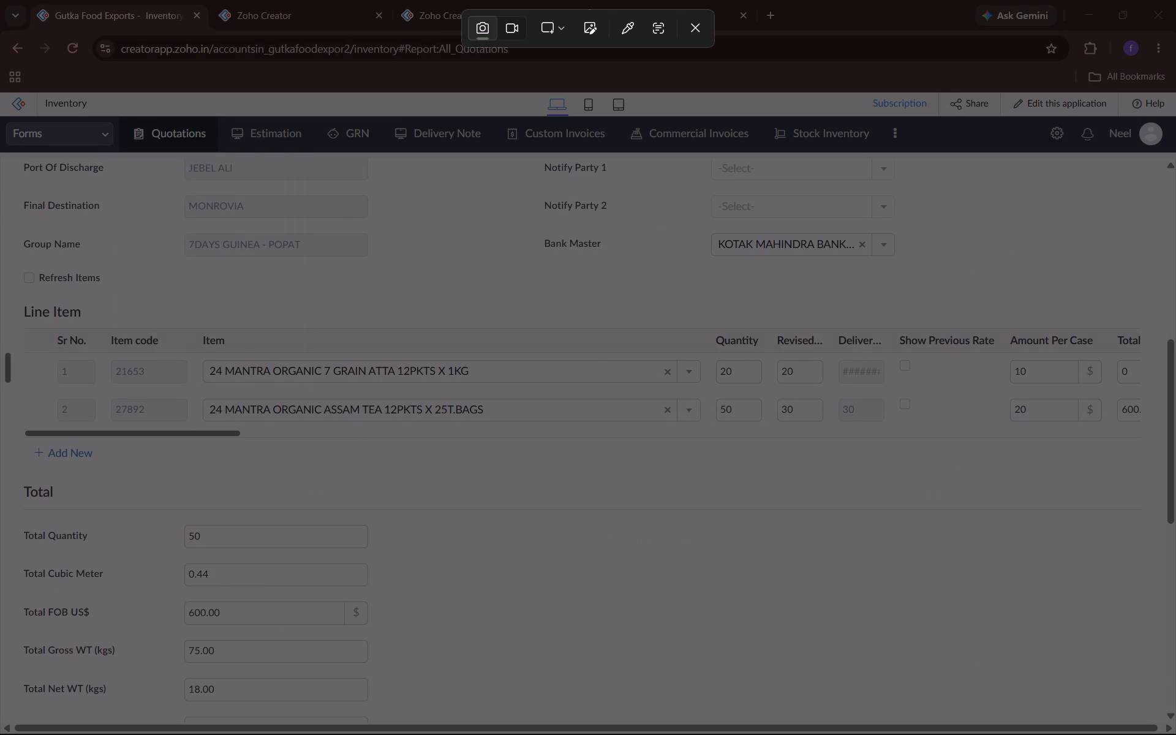
left_click(511, 23)
left_click_drag(1, 89, 916, 466)
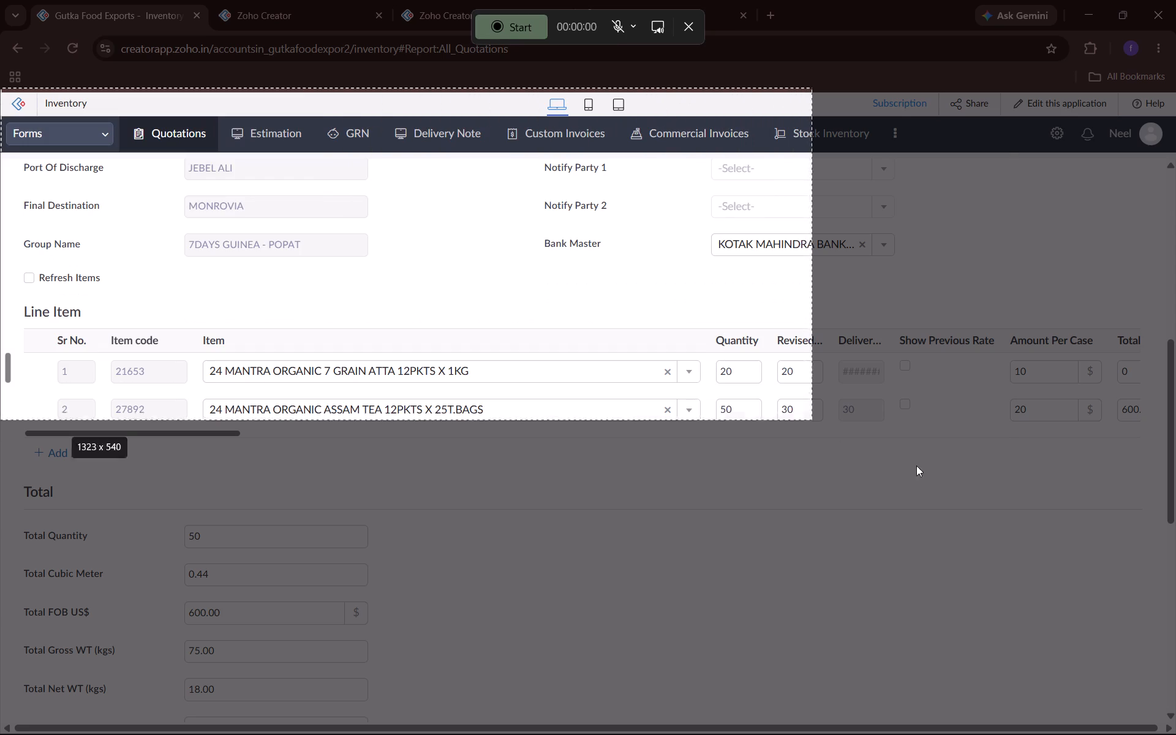
left_click_drag(916, 466, 1175, 733)
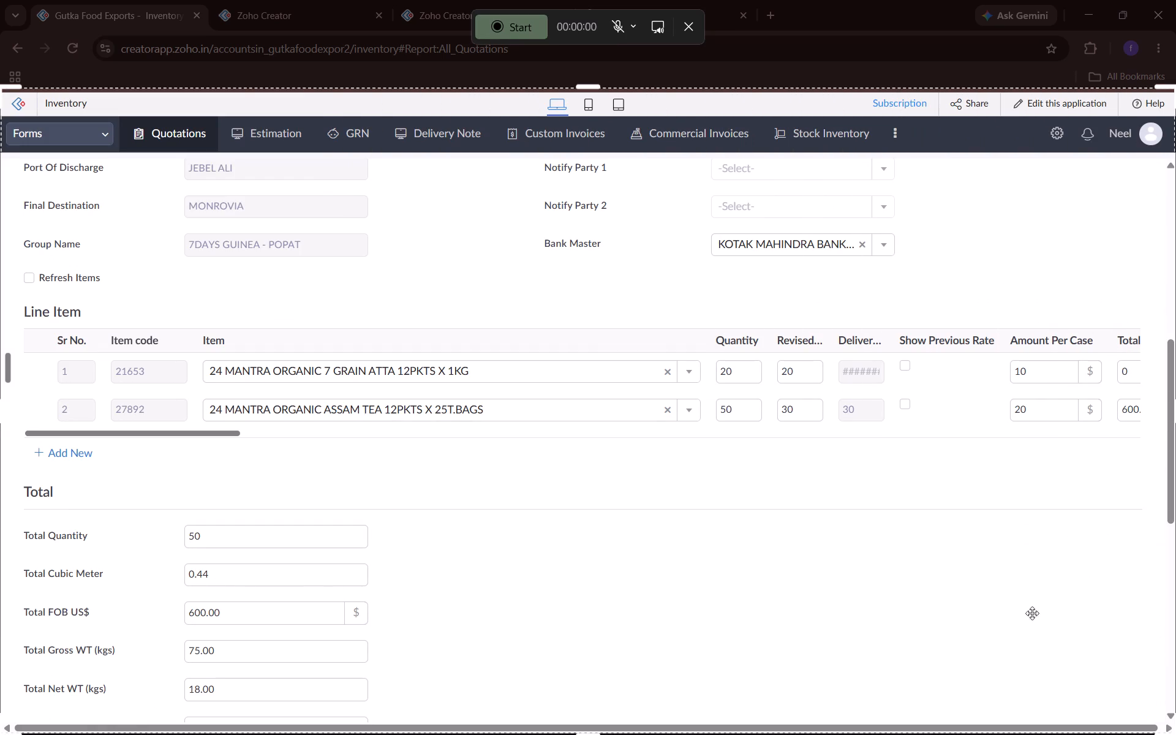
left_click(510, 28)
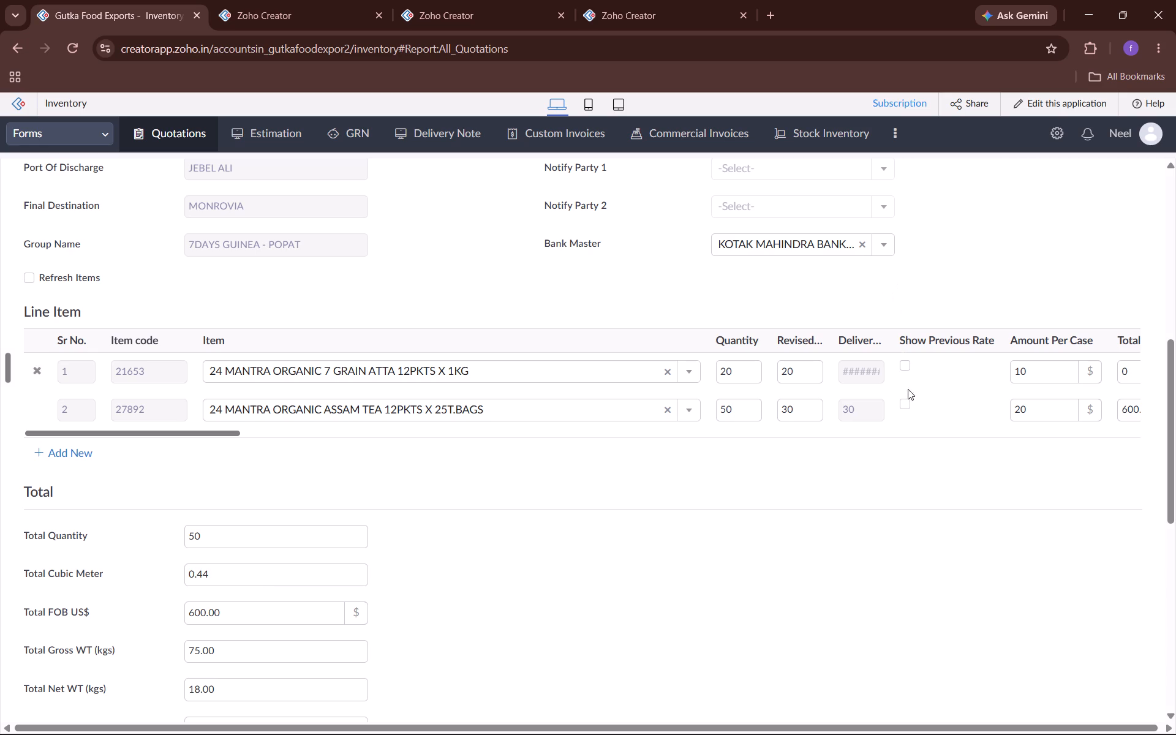
While recording, show the previous rate for the ASSAM TEA line, close the Past Quotes form and stop the recording.
left_click(903, 404)
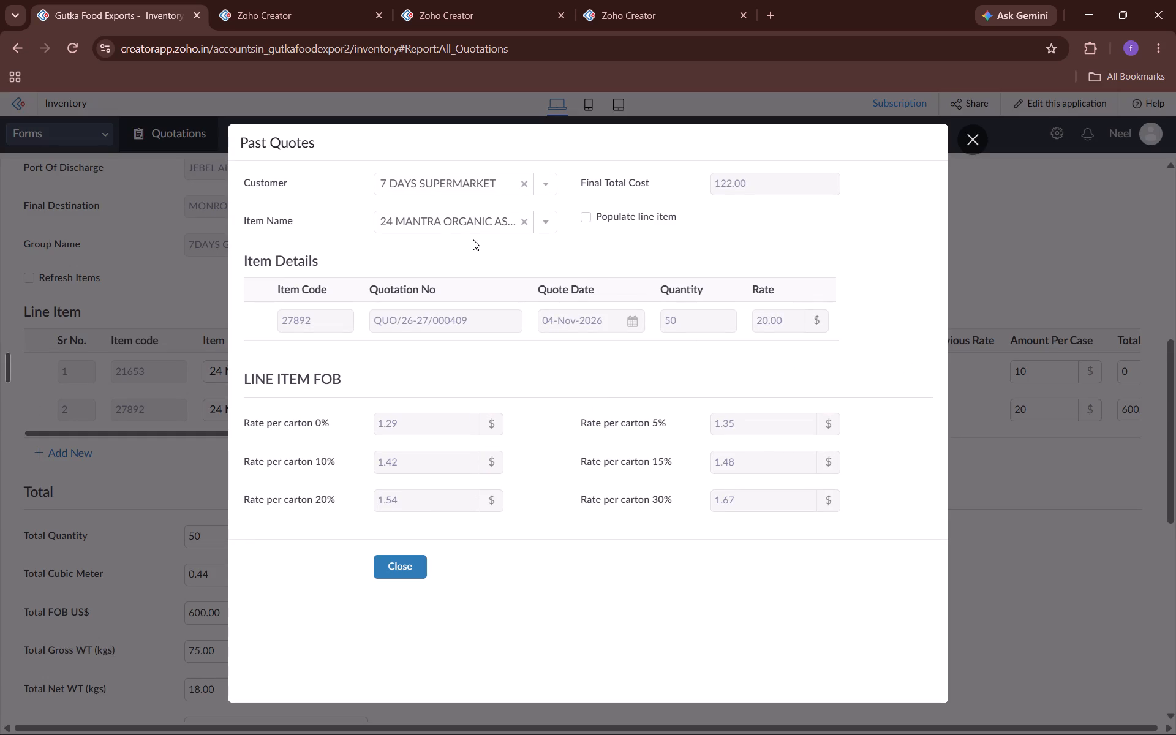
left_click(404, 567)
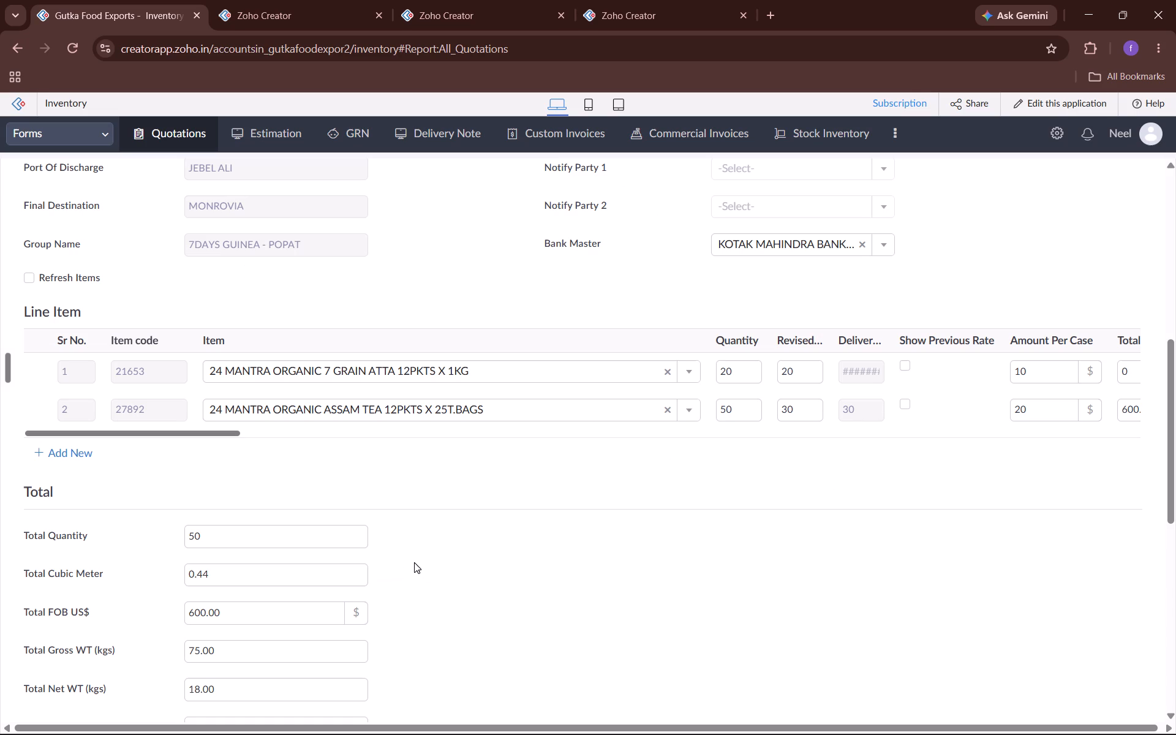
left_click(543, 26)
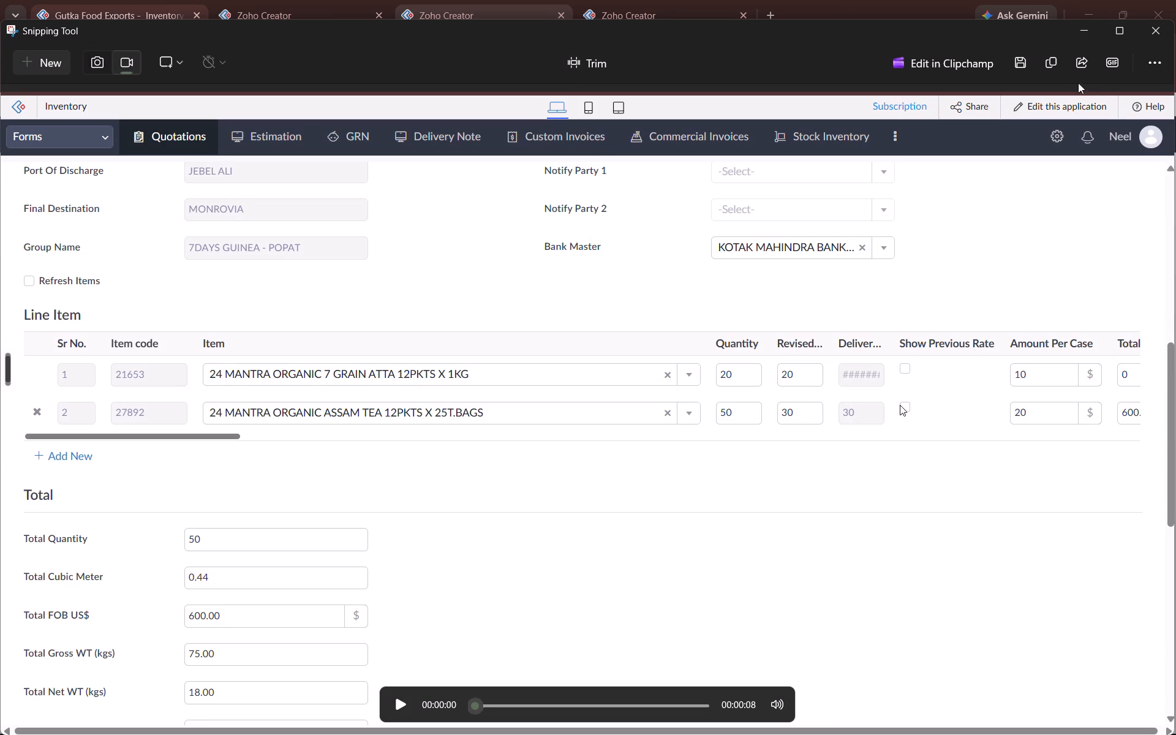
Copy the screen recording and attach it in the Popat group chat in Cliq.
left_click(1051, 64)
key("alt+Tab")
key("alt+Tab")
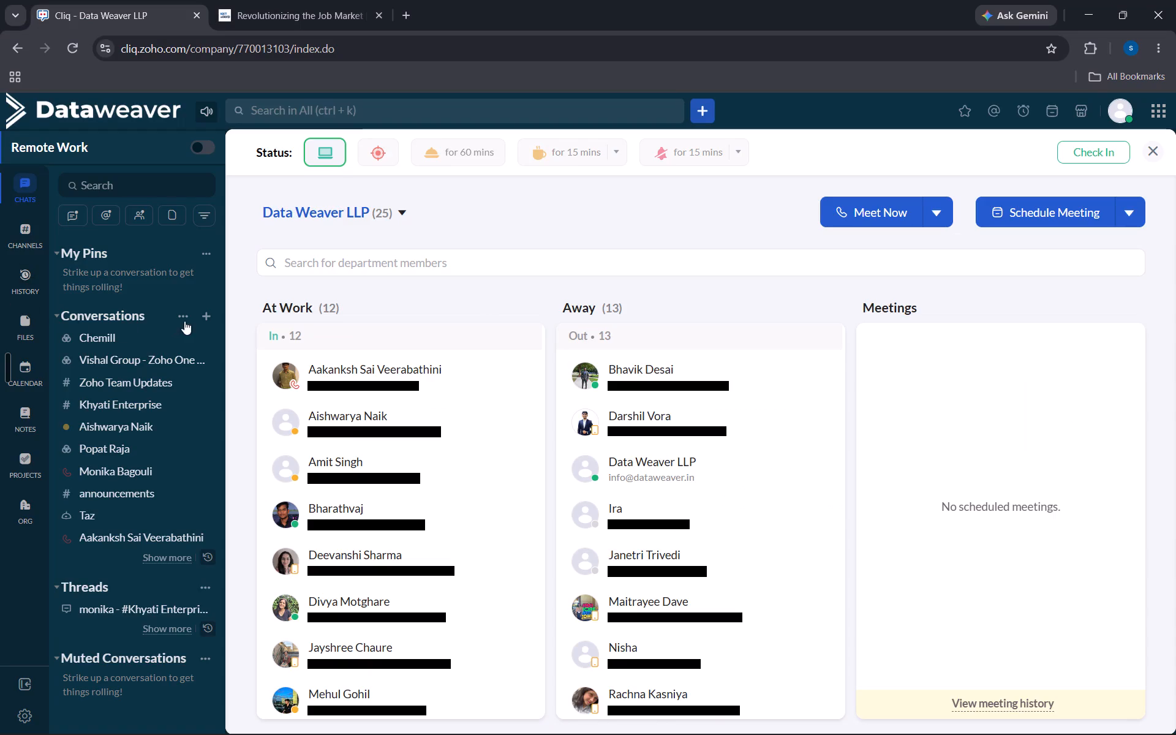
left_click(130, 446)
key("ctrl+v")
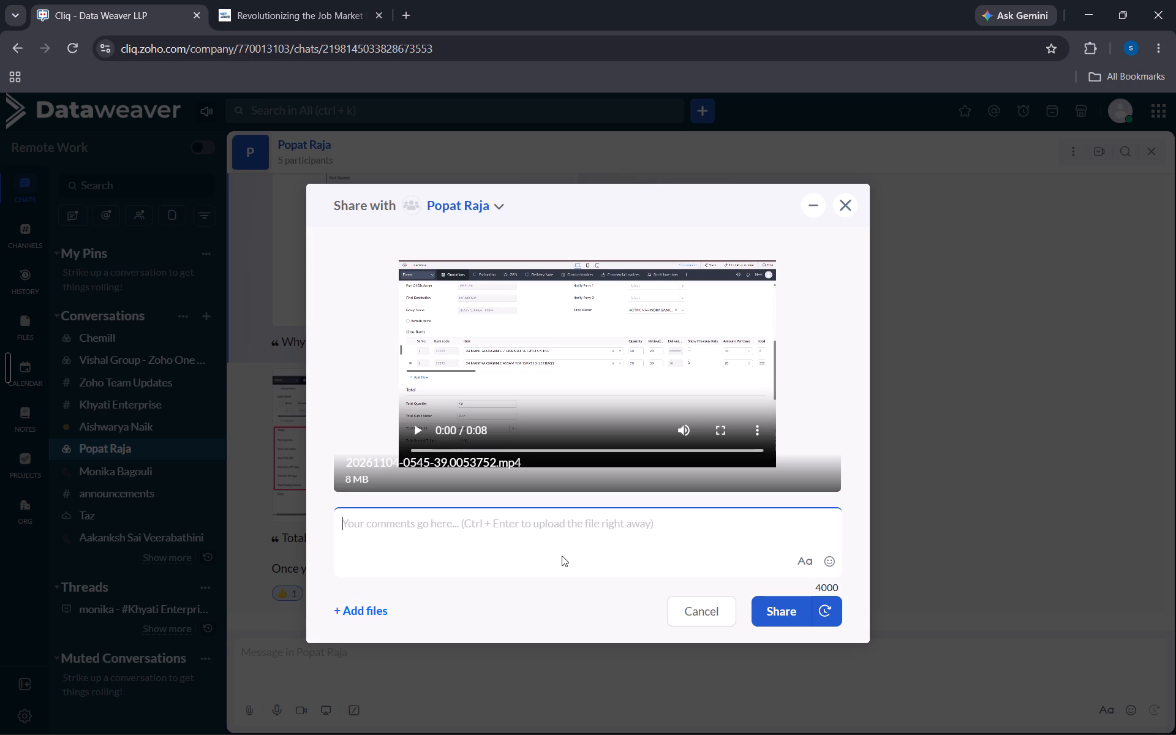
Enter the recording's comment as "Previous Rate are showing issue because of no data in converstion rate".
type("Previous Rate are showing issu")
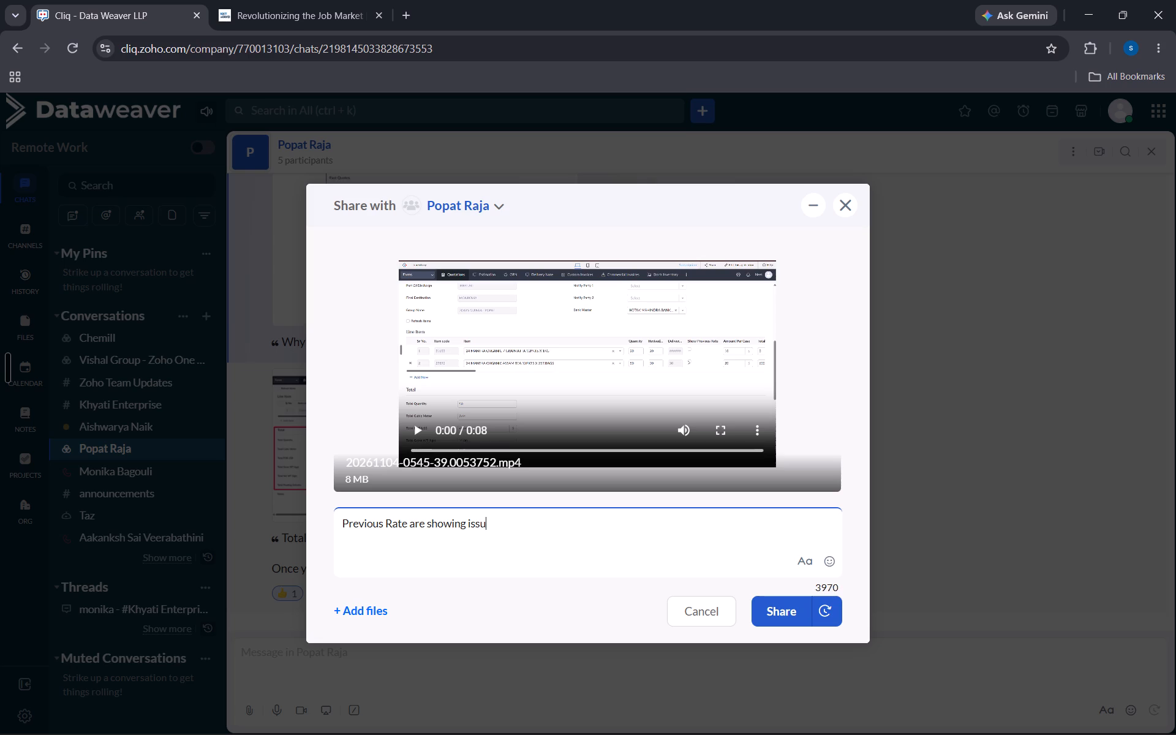
type("r")
key("BackSpace")
type("e because")
key("space")
type("of")
key("space")
type("no data in converstion rate")
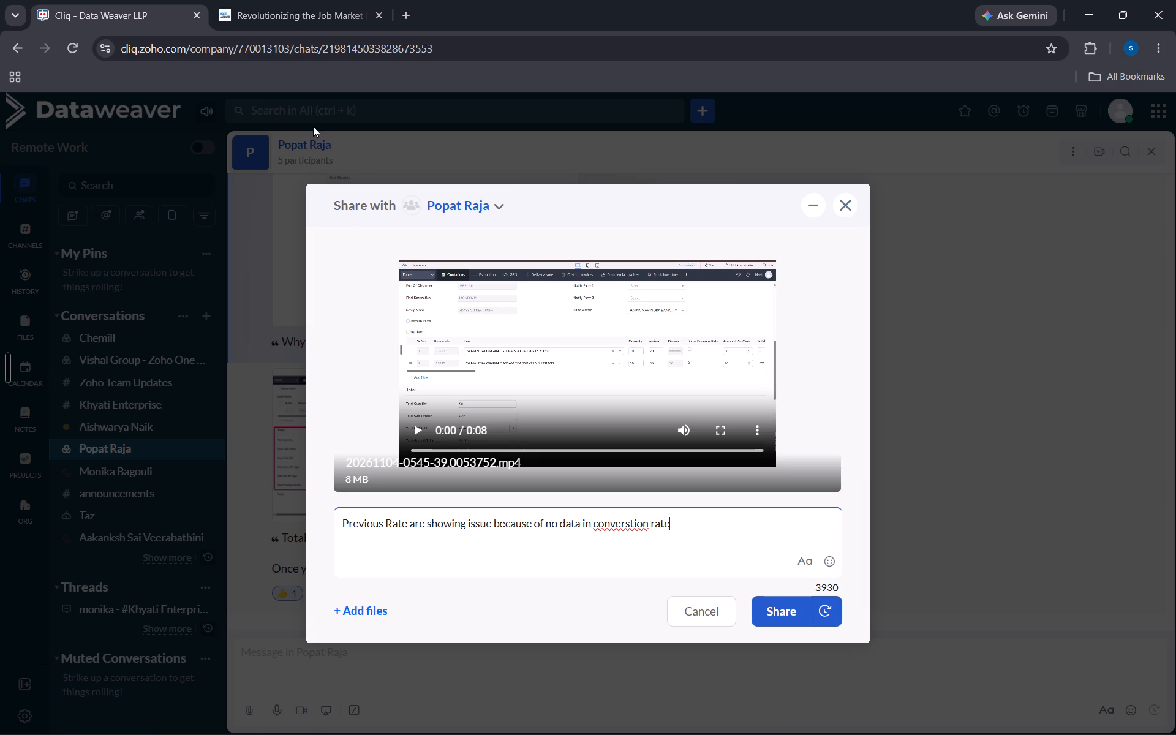
Switch to the Snipping Tool and close its recording window.
key("alt+Tab")
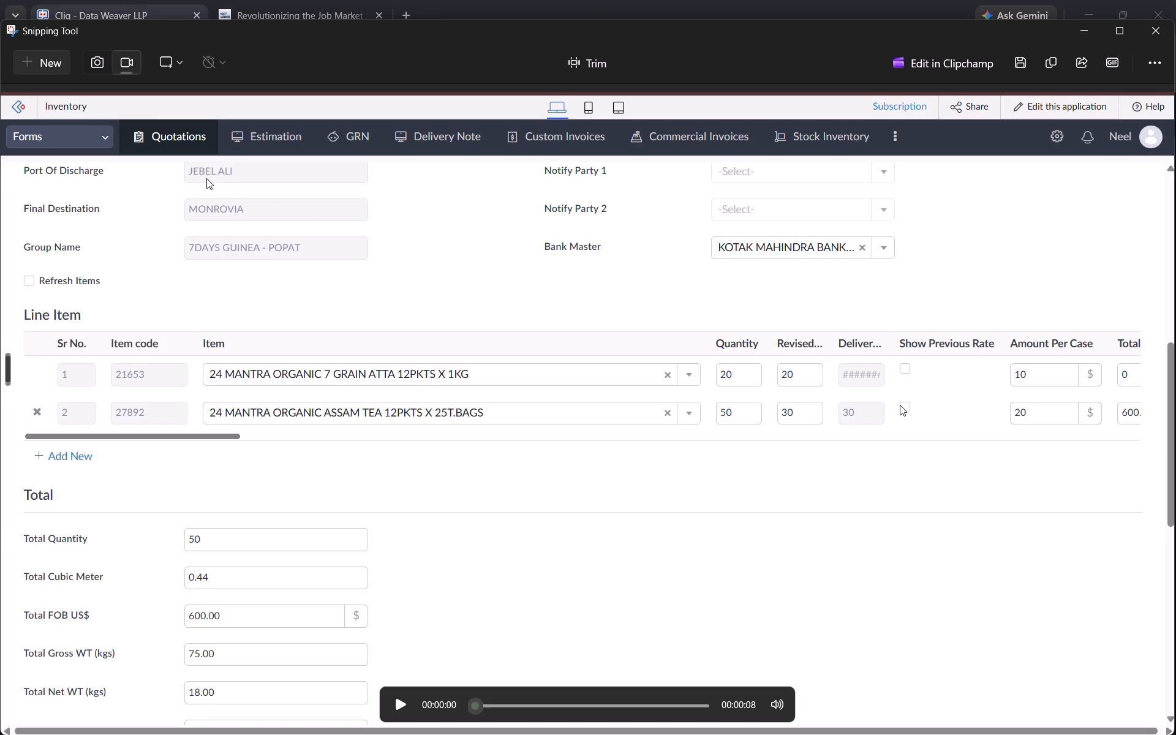
left_click(1154, 31)
Switch to the Inventory application and check the conversion rate entry among its Masters.
key("alt+Tab")
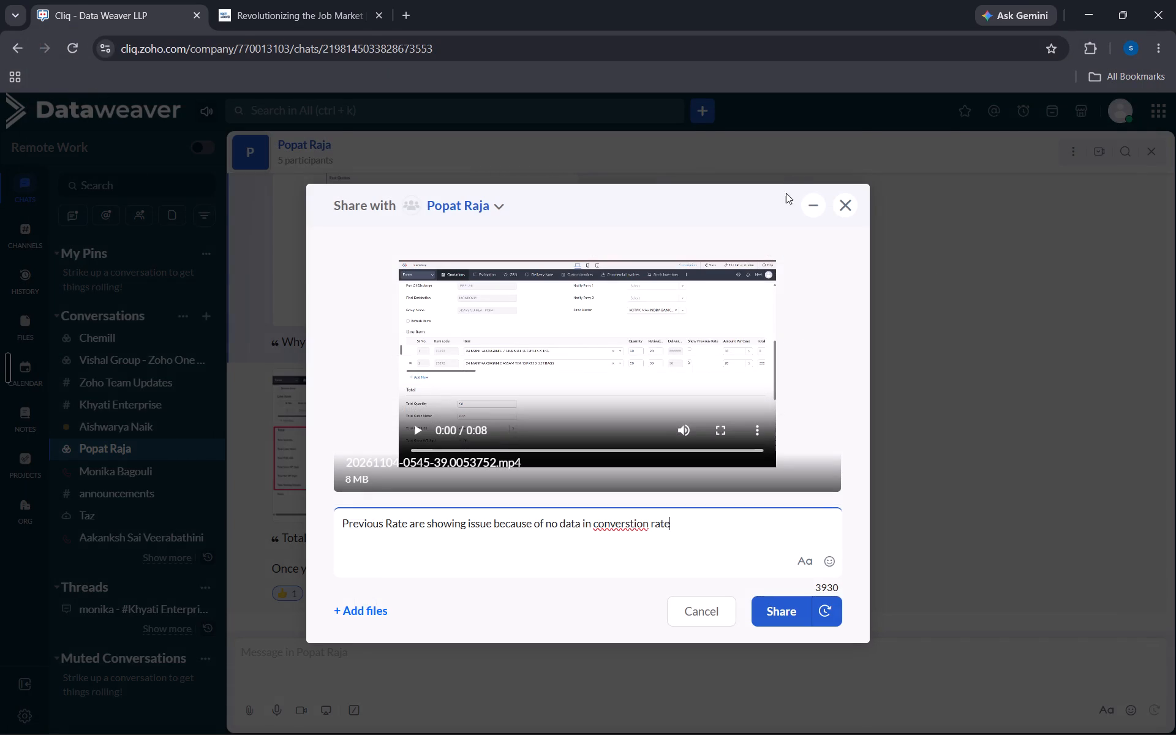
left_click(69, 138)
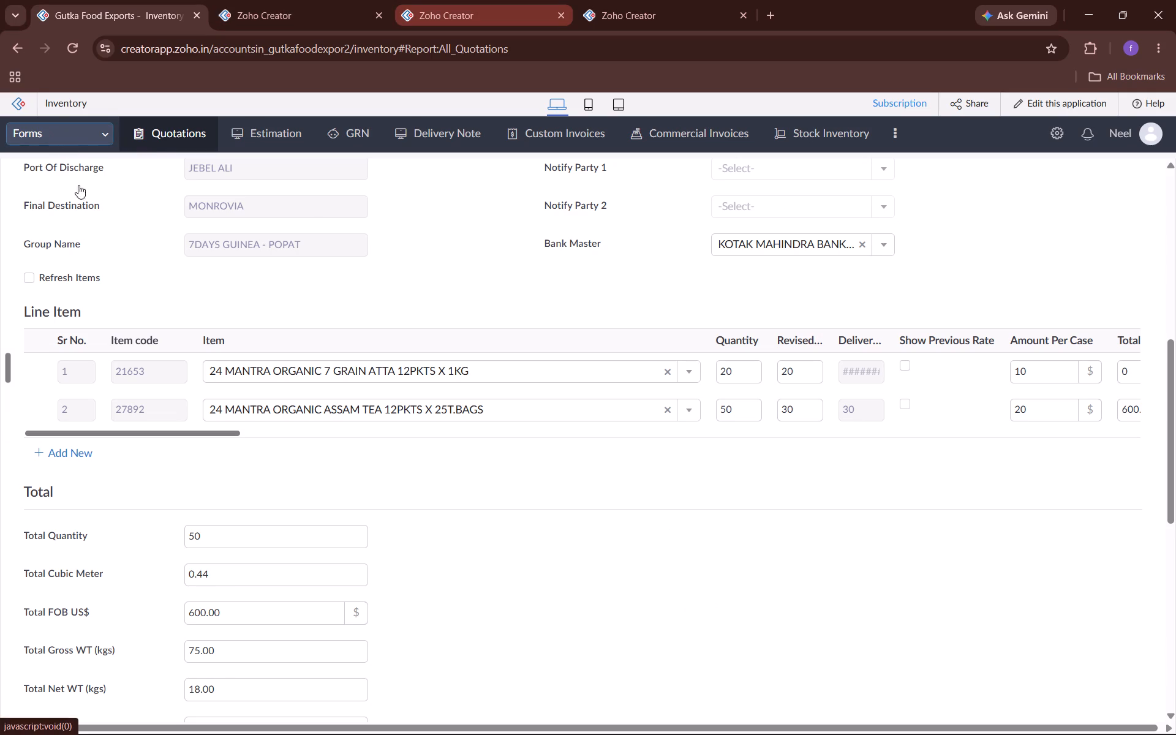
left_click(81, 195)
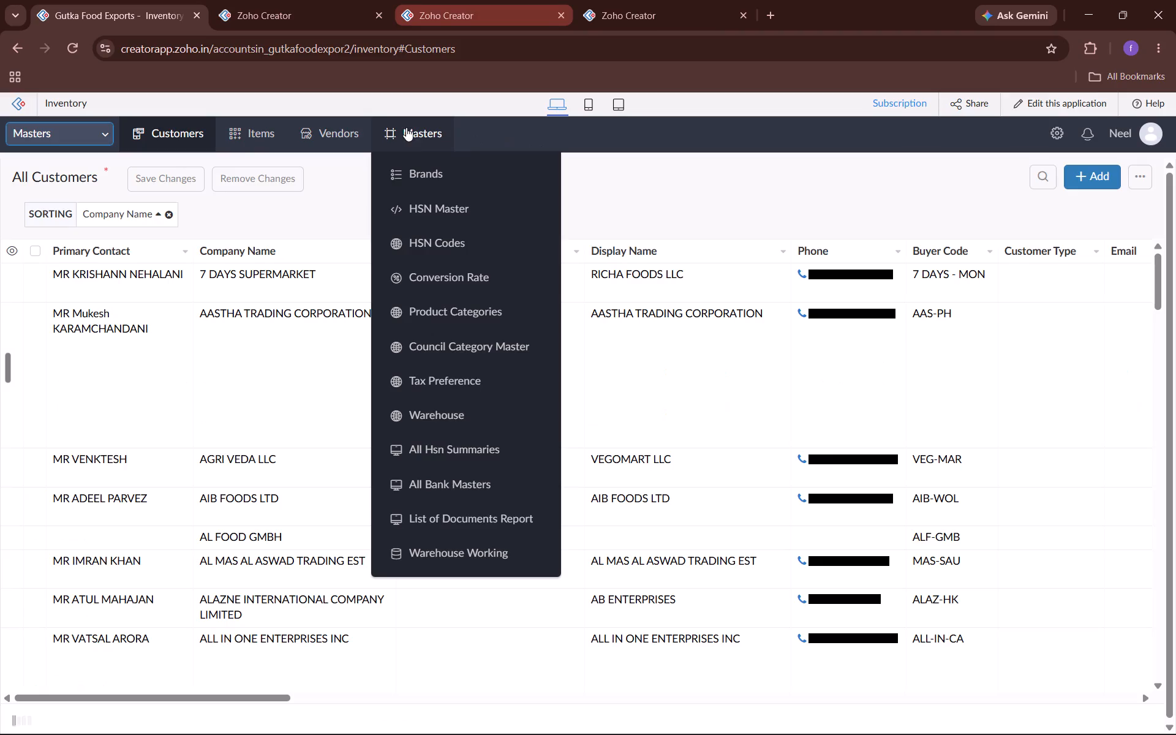
Return to Cliq and correct the spelling of "converstion" to "conversion" in the recording's comment.
key("alt+Tab")
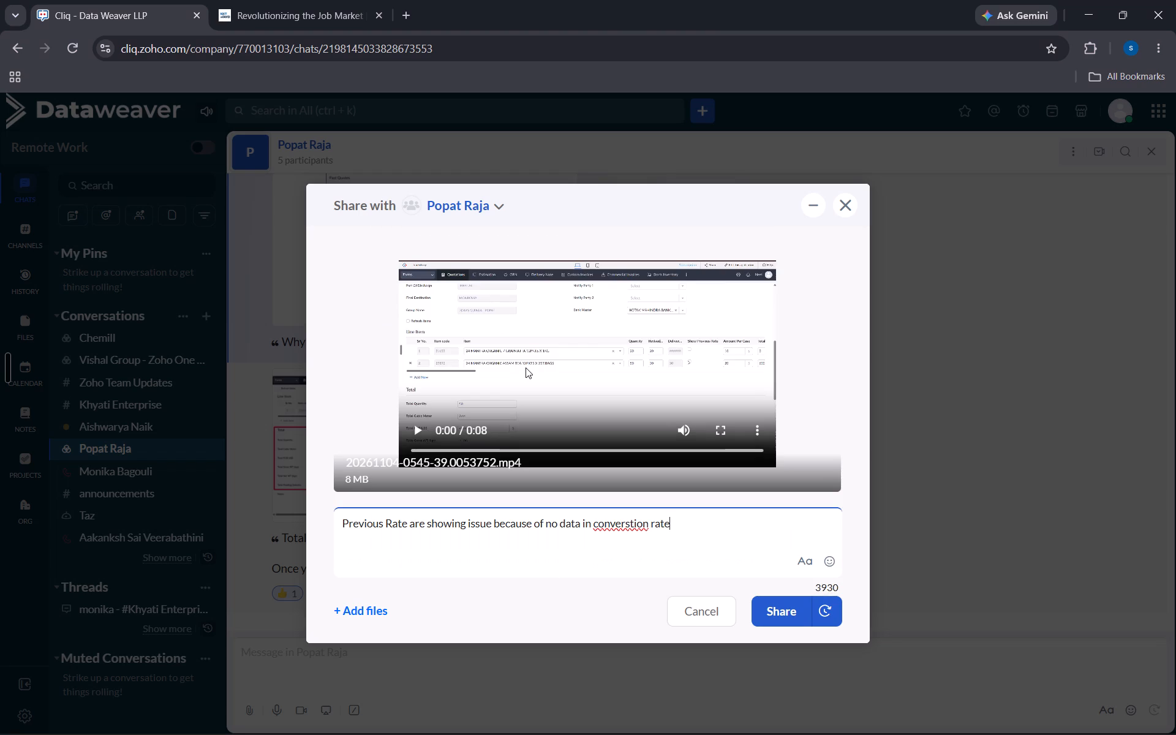
left_click(634, 526)
key("BackSpace")
left_click(695, 526)
Extend the recording's comment with ". and we have total calculations", correcting the last word's spelling.
type(".")
key("space")
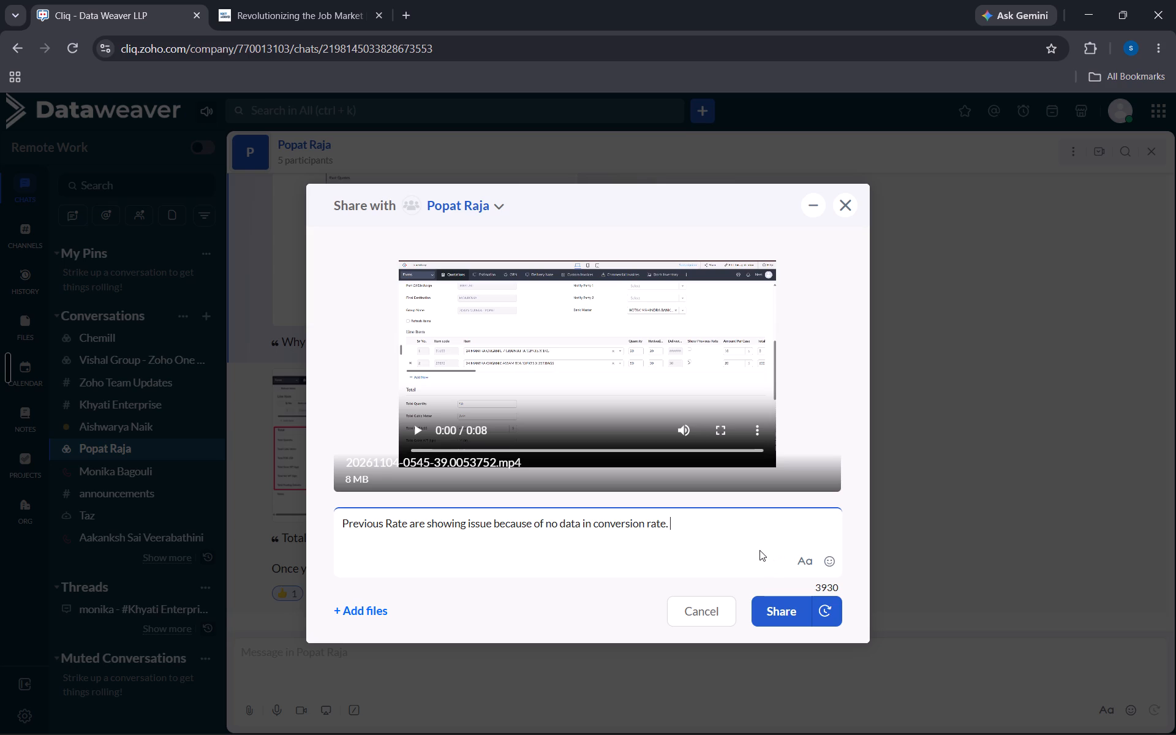
key("a")
key("n")
key("d")
key("space")
type("we have to")
type("tal")
key("space")
type("calucaltion")
key("space")
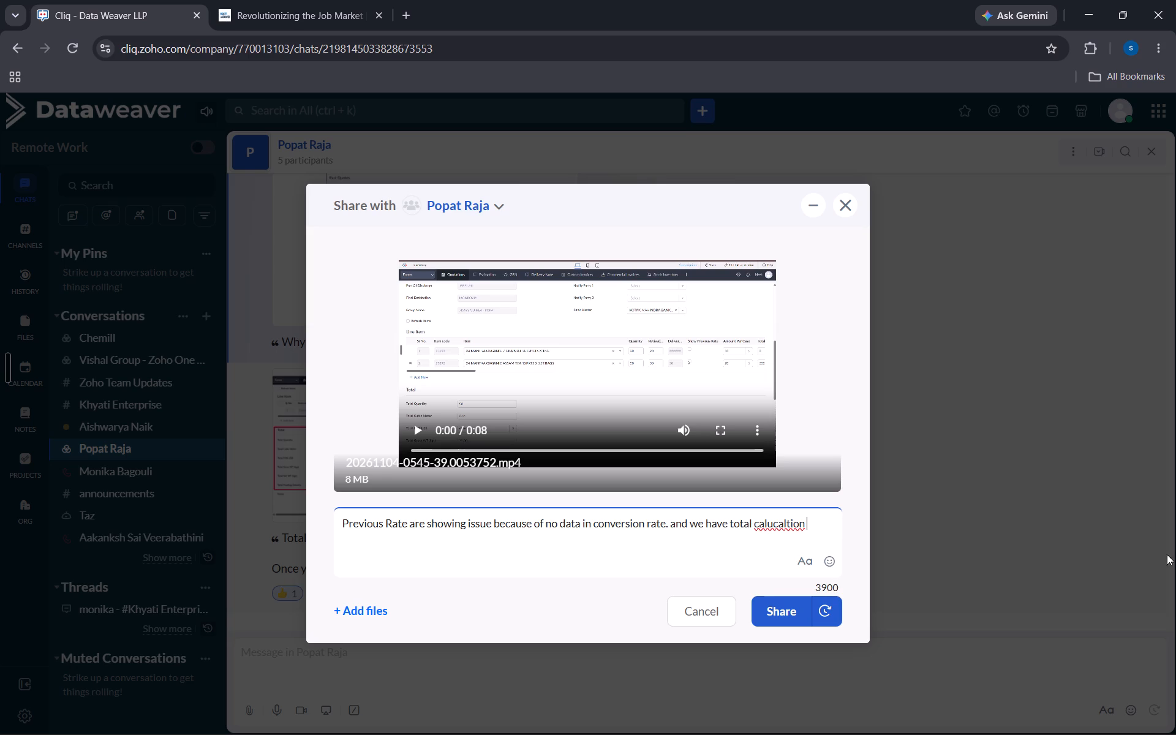
left_click(782, 522)
right_click(782, 522)
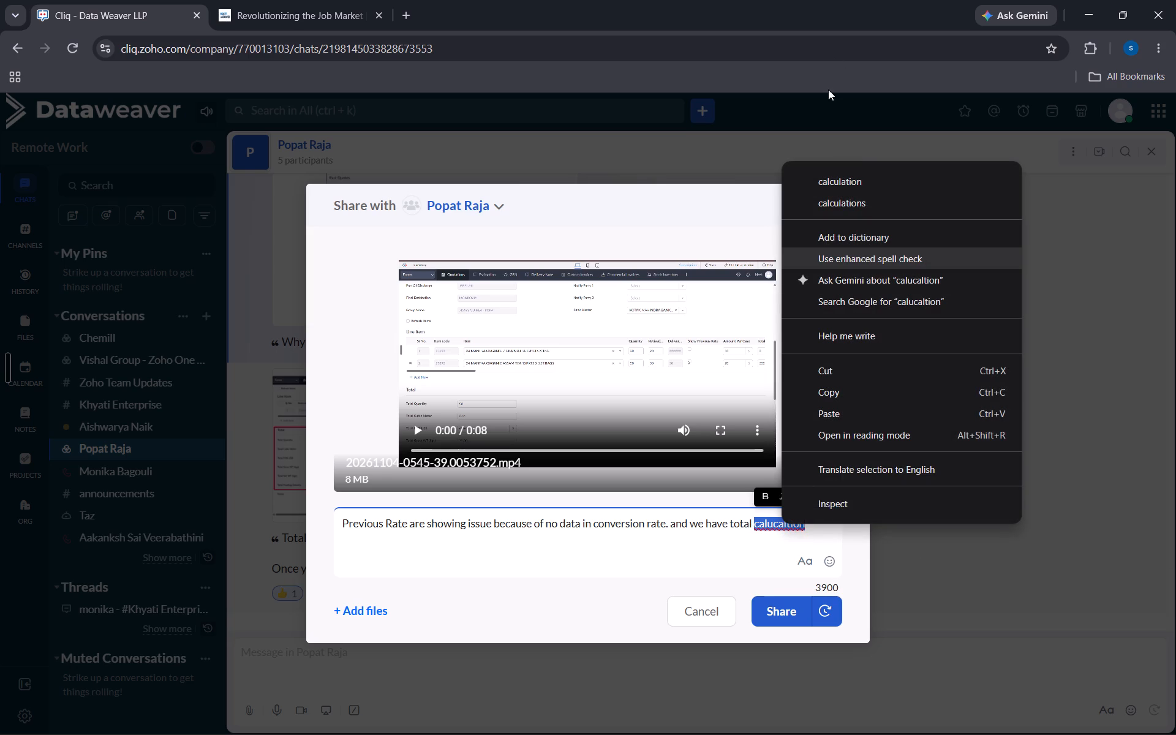
left_click(851, 195)
key("space")
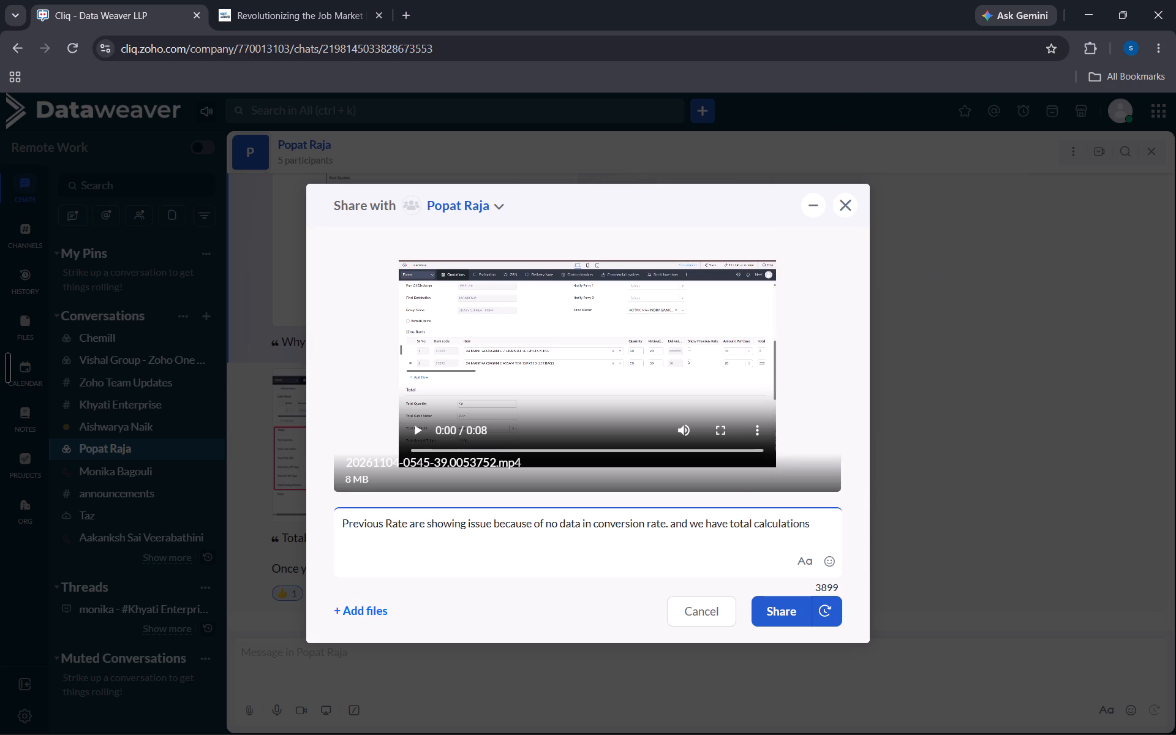
Complete the comment with "on user input of revised quantity not on quantity" and share the recording in the Popat group chat.
key("o")
type("n user input of revised")
key("space")
type("quantity not on")
key("space")
type("quantity")
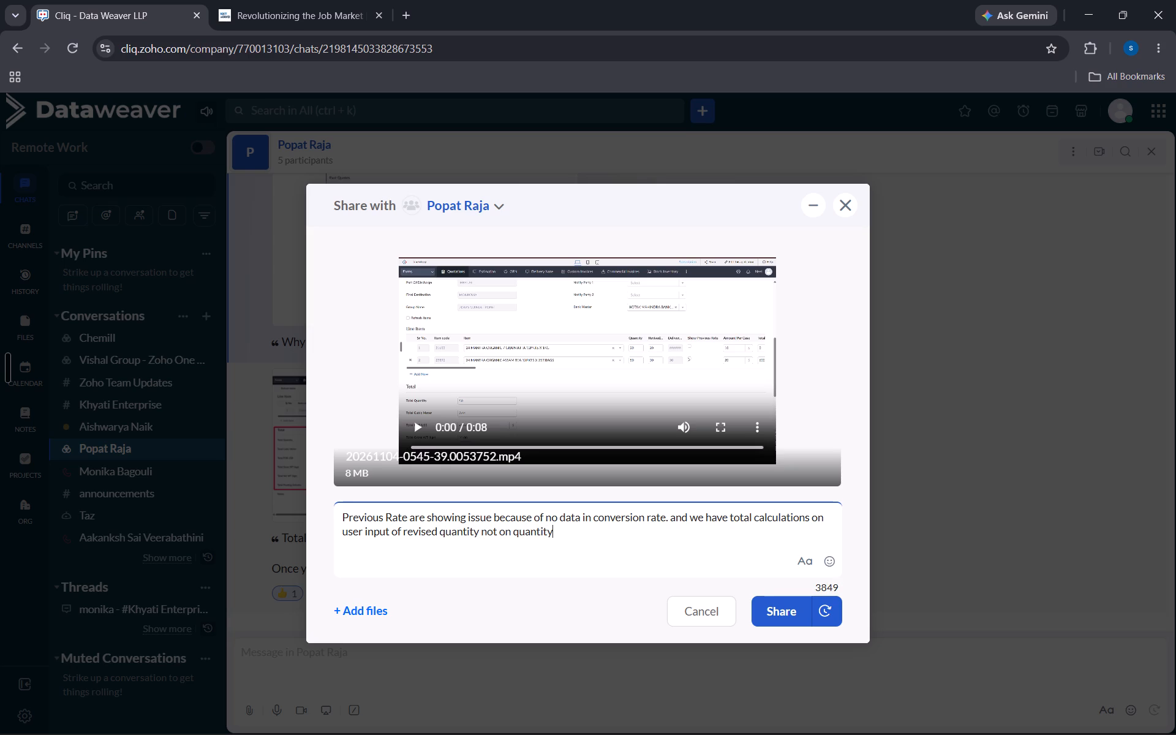
key("ctrl+Return")
scroll(936, 271, "down", 1)
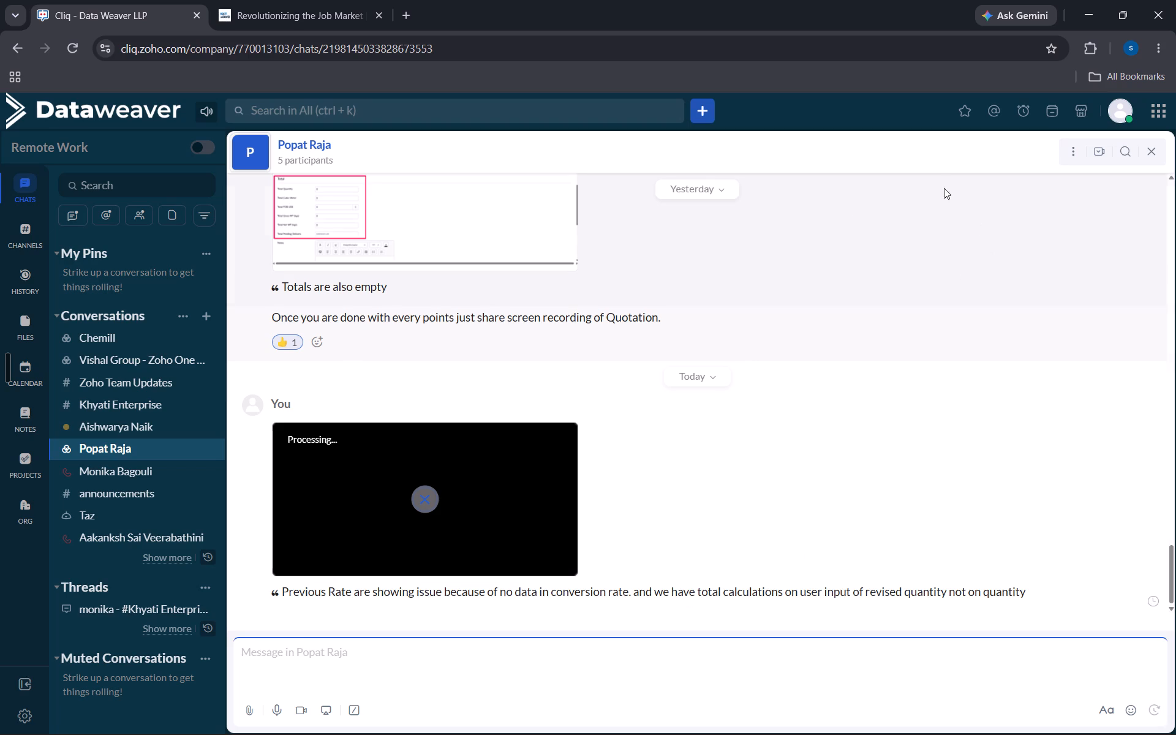
scroll(757, 417, "down", 2)
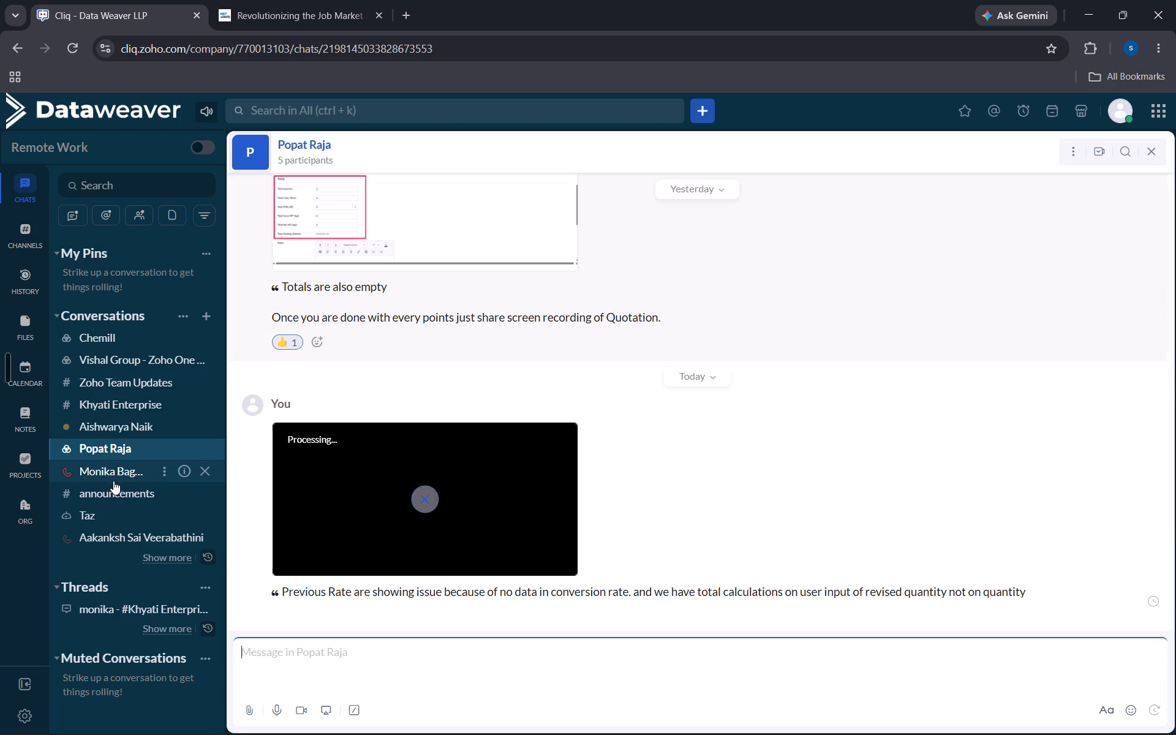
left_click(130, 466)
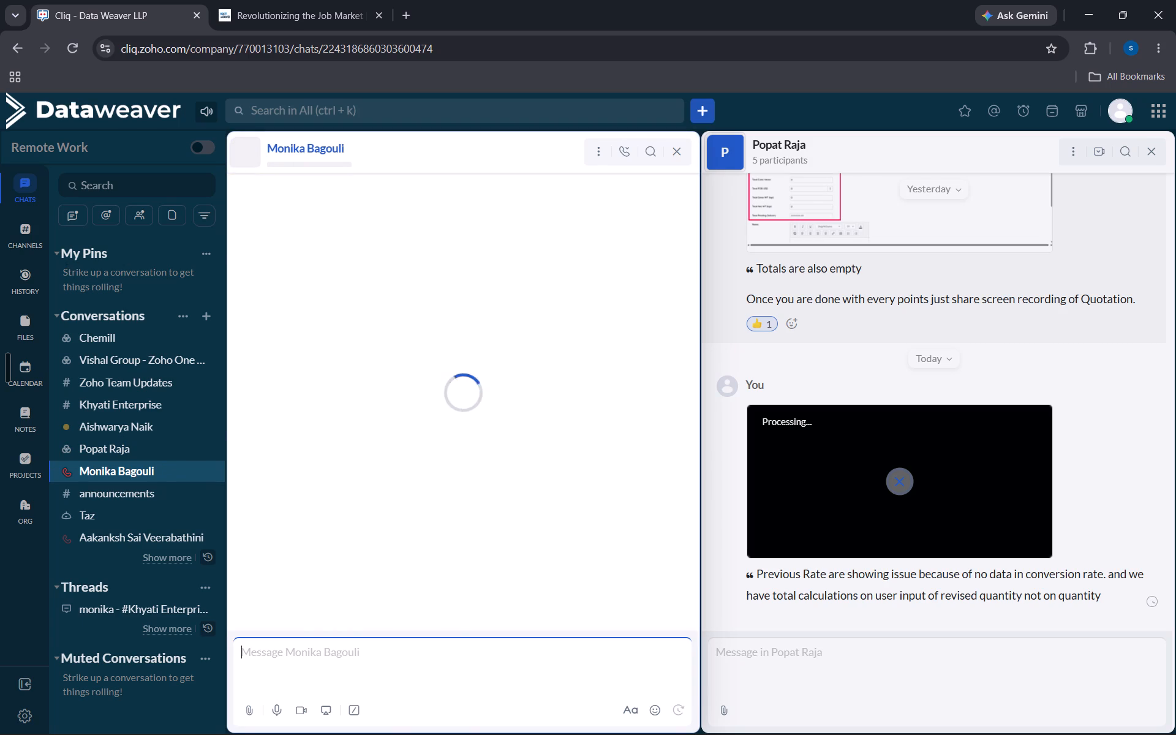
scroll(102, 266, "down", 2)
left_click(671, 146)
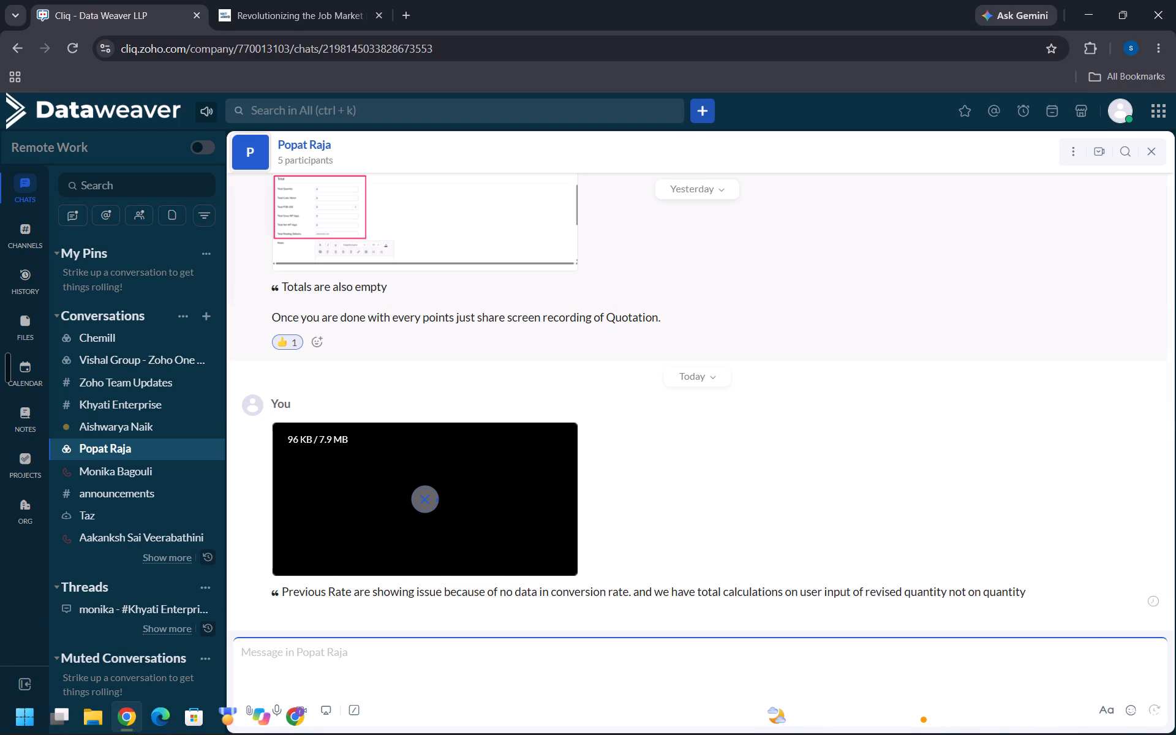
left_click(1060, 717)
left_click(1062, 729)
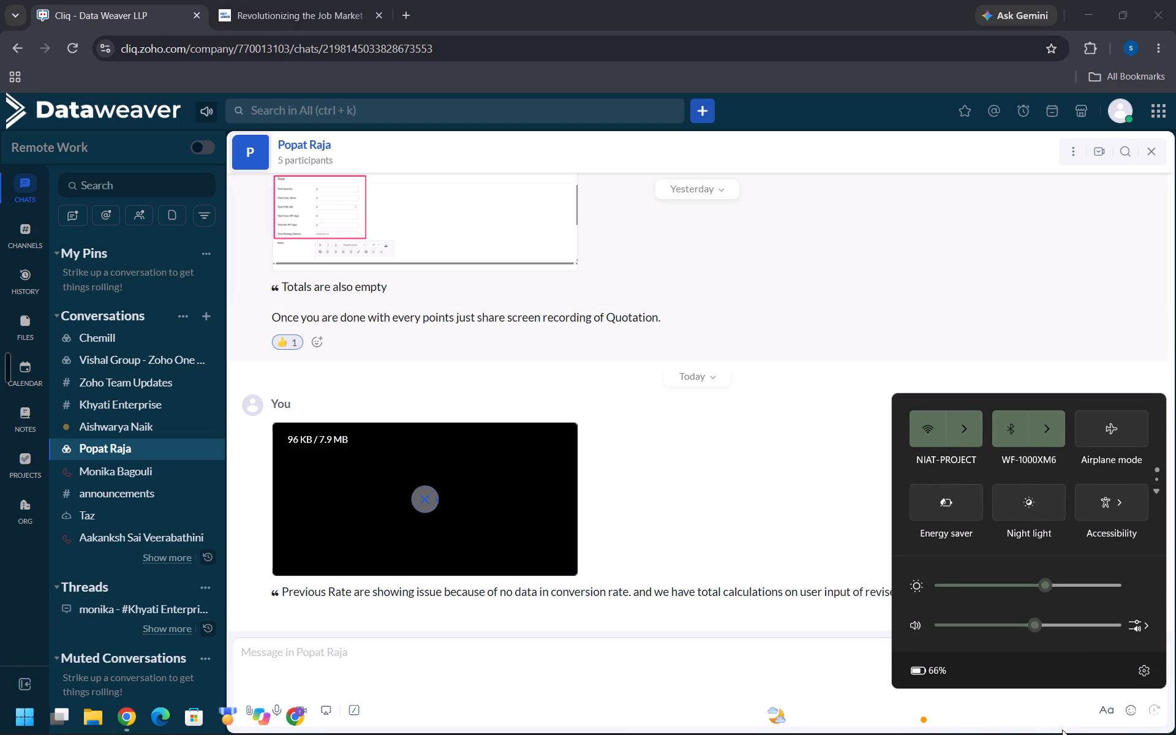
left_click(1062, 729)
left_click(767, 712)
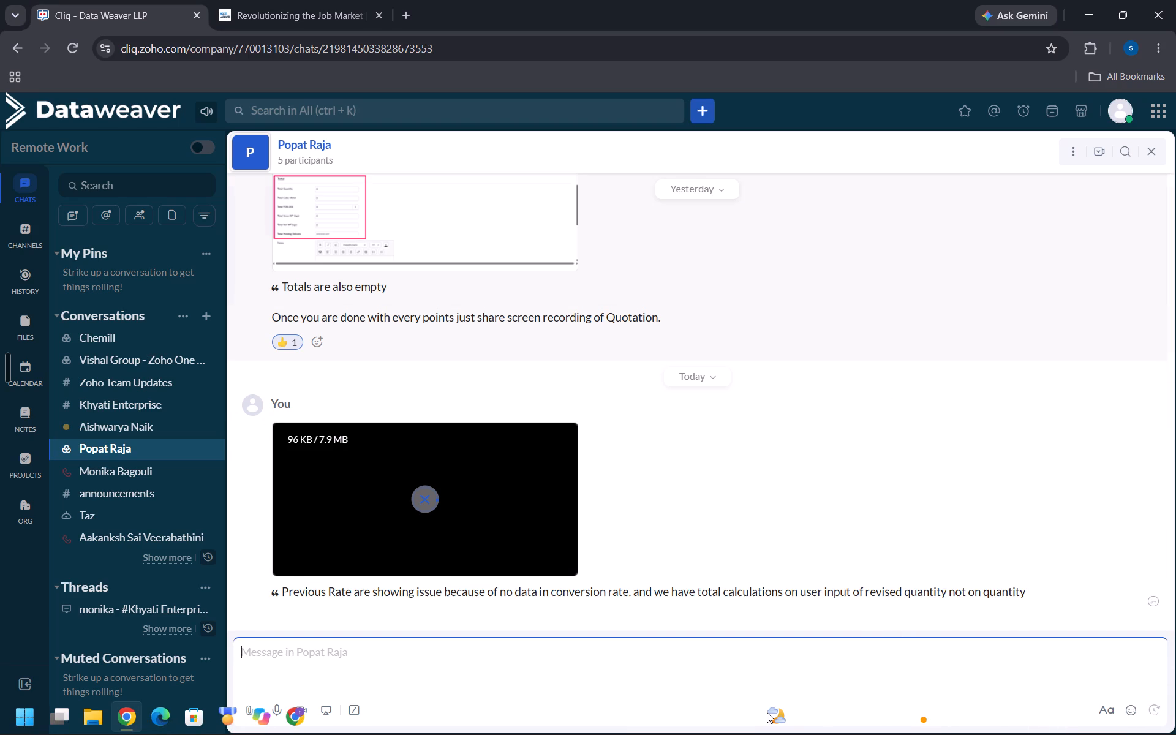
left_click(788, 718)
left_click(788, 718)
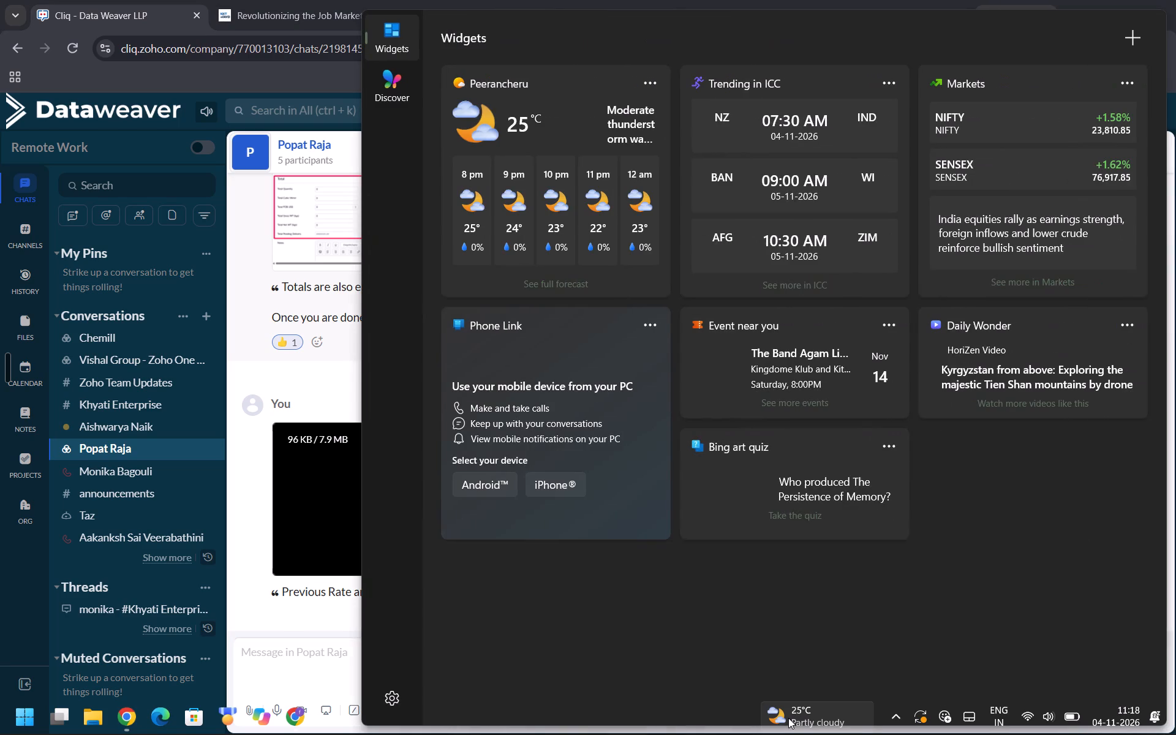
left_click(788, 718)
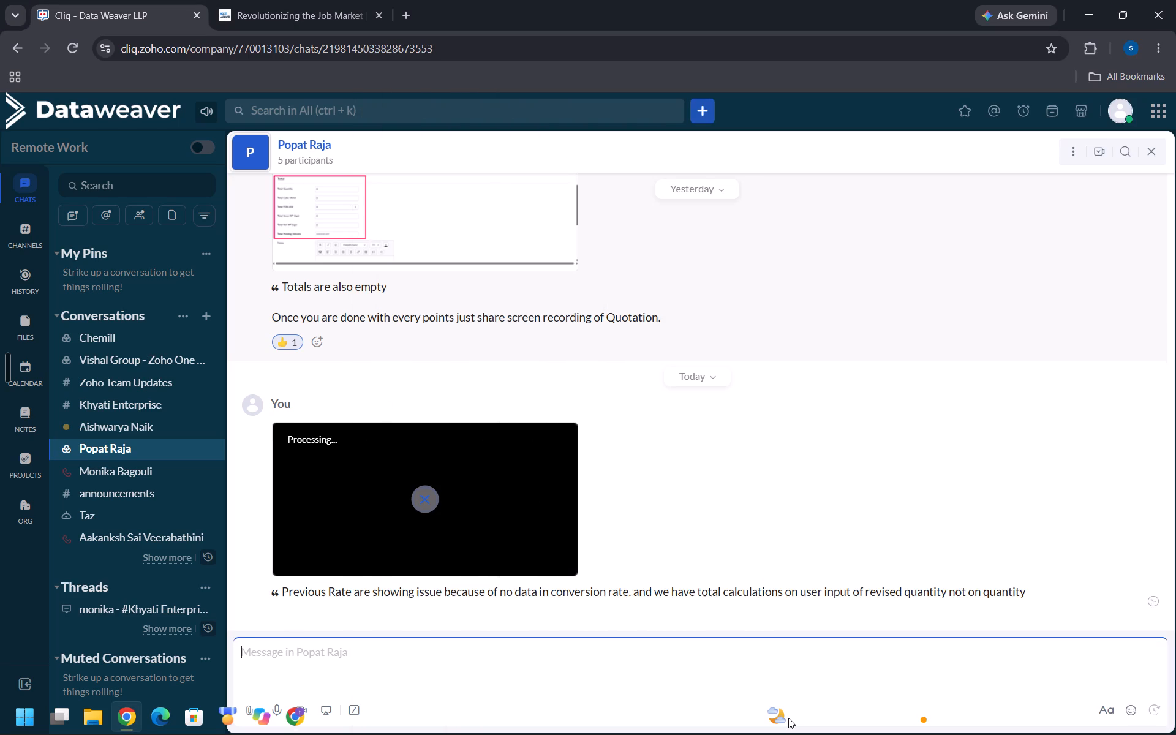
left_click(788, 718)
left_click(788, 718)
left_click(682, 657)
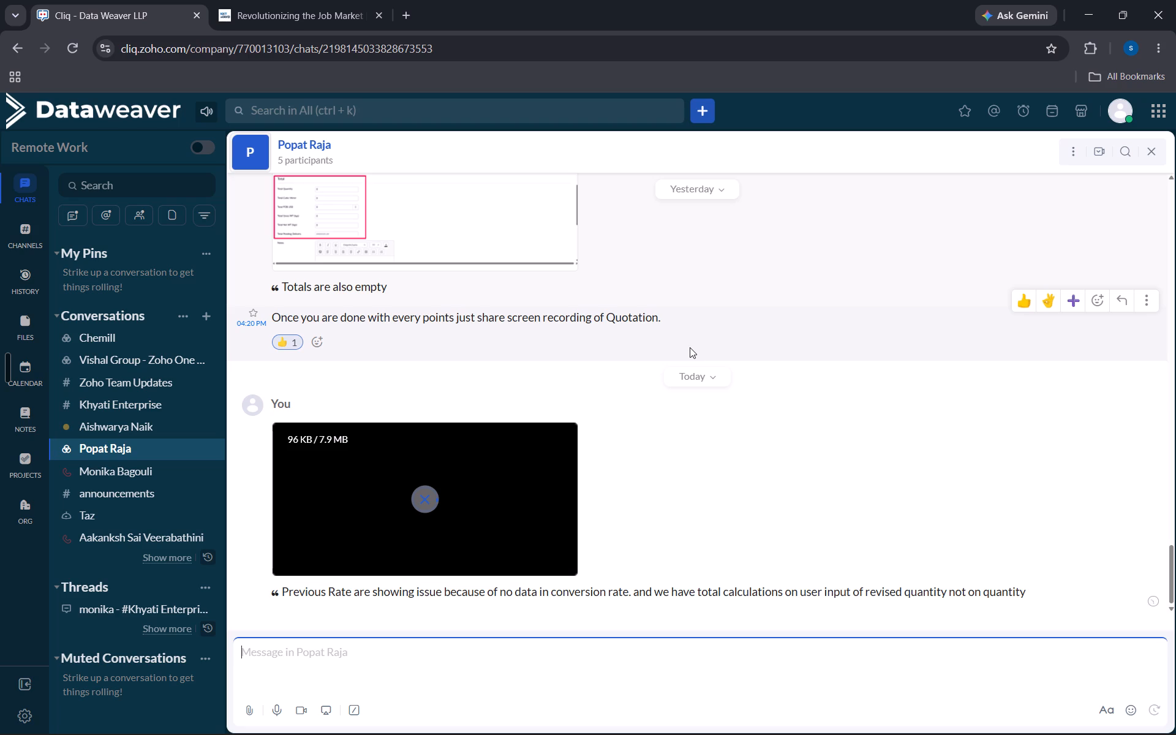
Switch the computer's Wi-Fi connection to the Redmi Note 10S network and return to the group chat.
key("super+a")
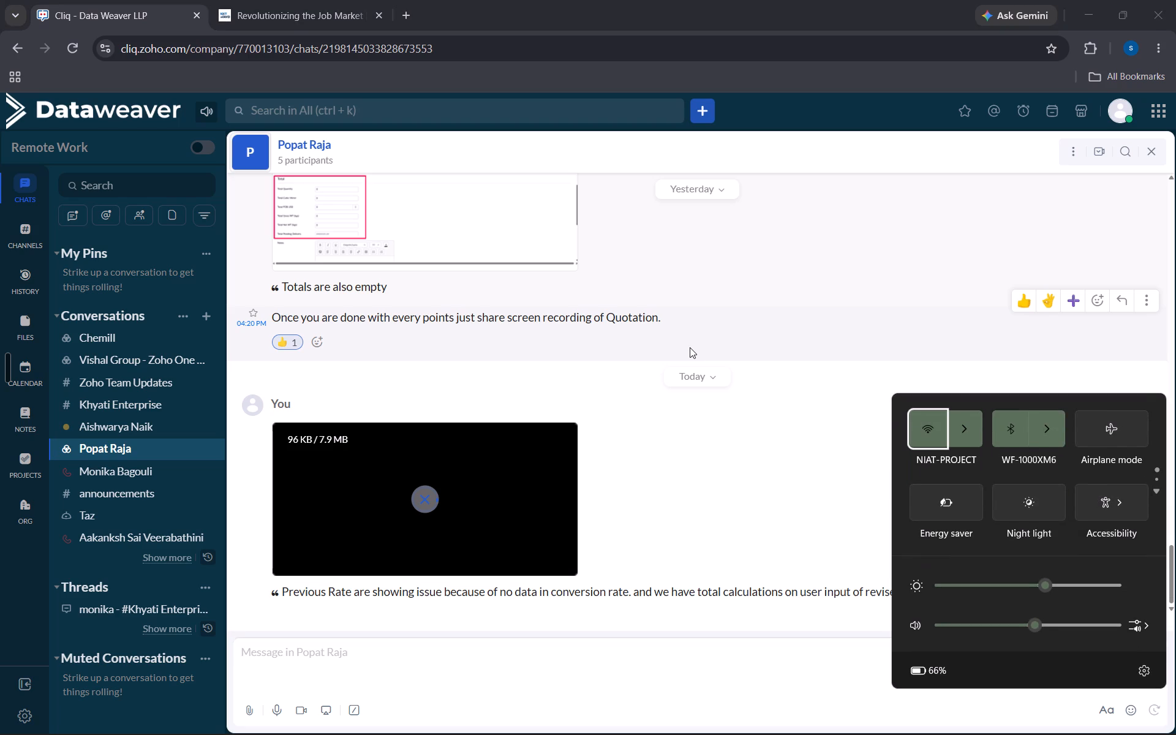
left_click(960, 430)
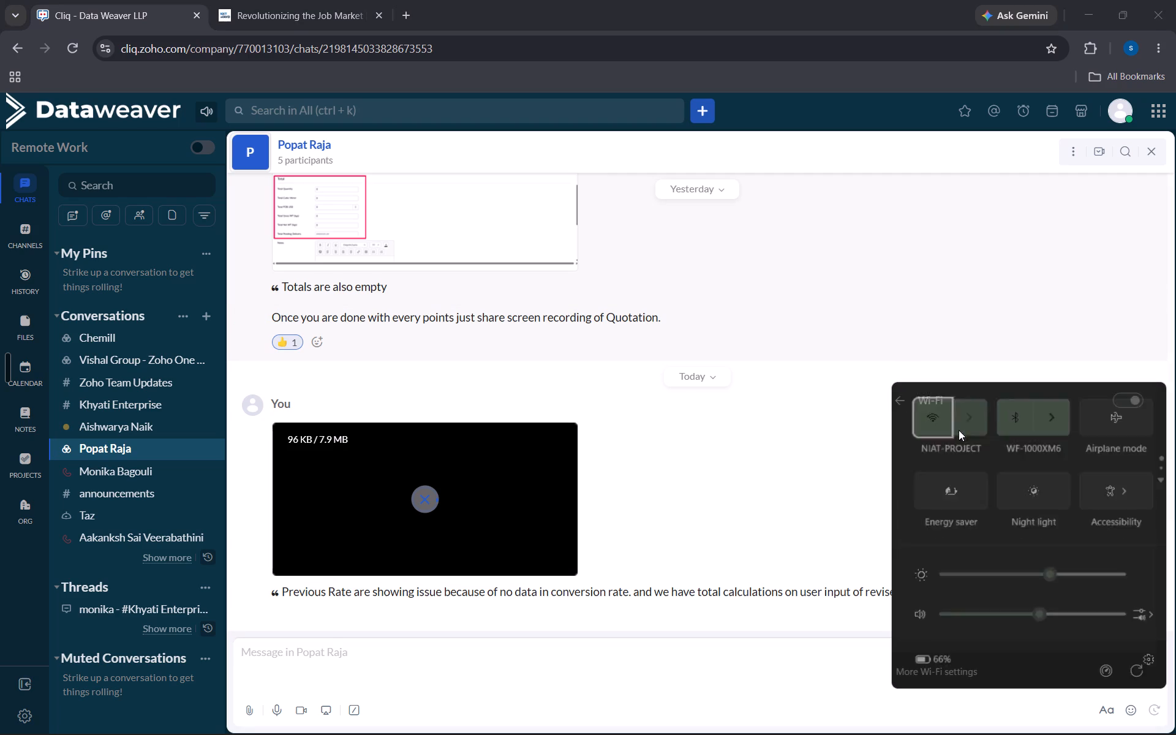
left_click(995, 571)
left_click(1060, 595)
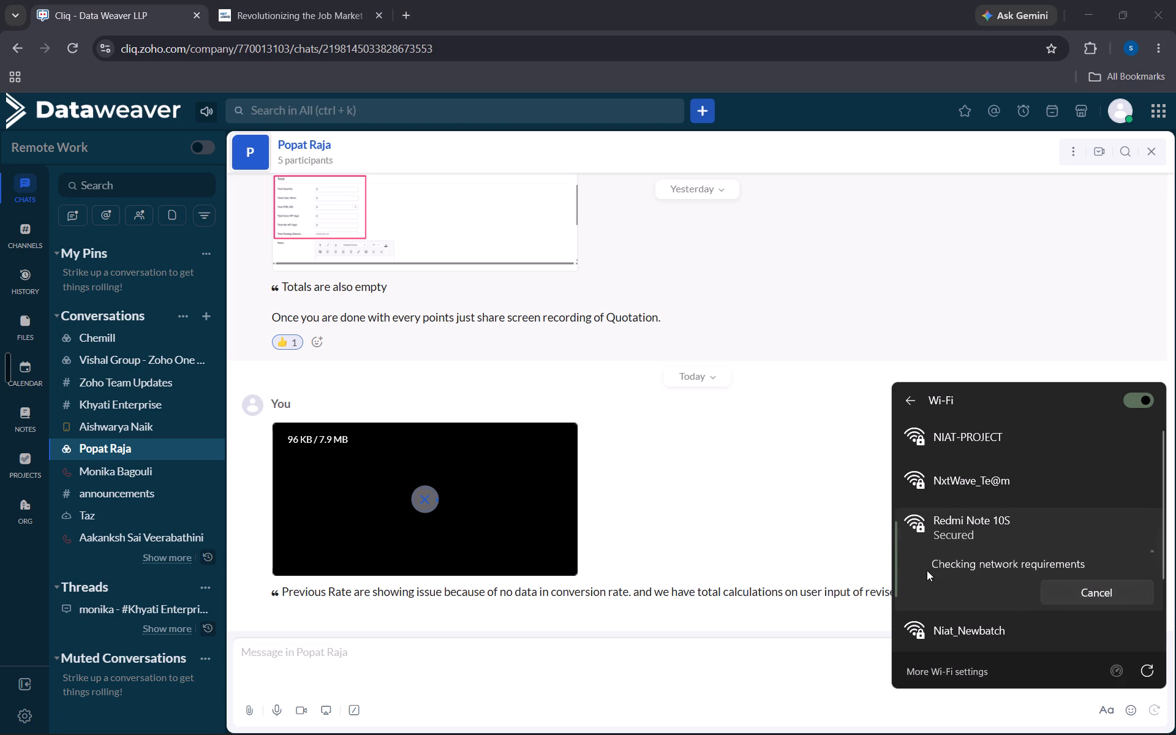
left_click(609, 649)
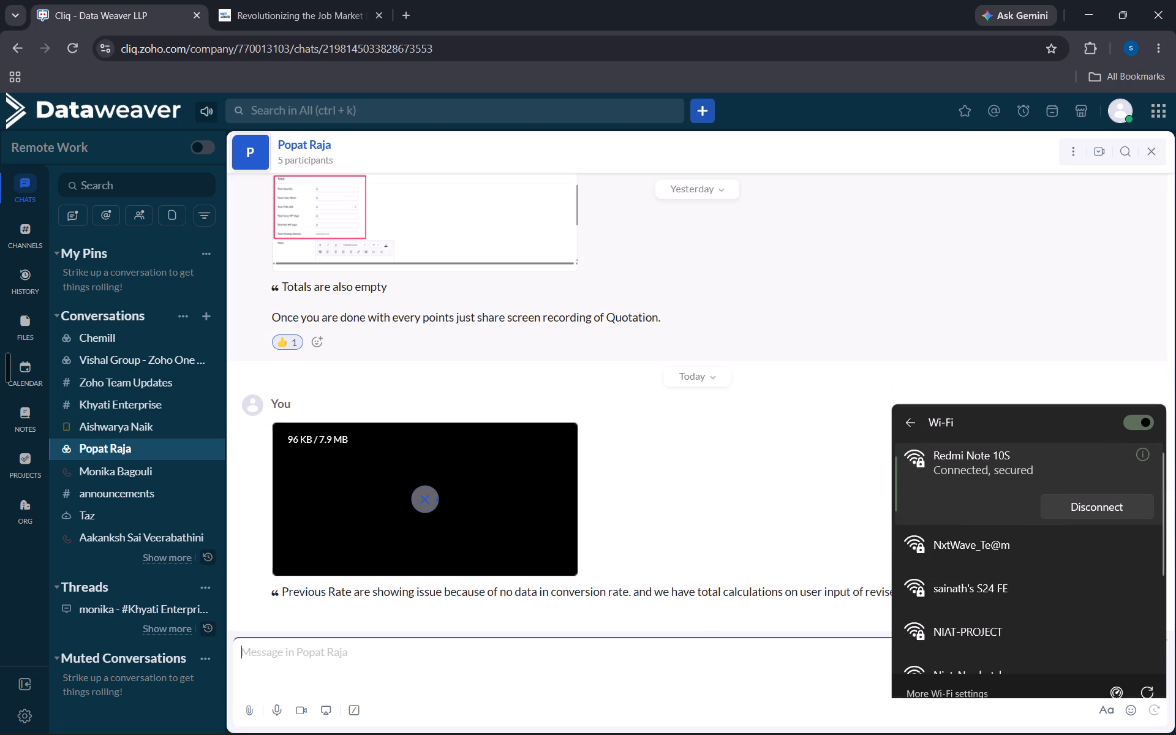
Cancel the pending upload of the screen recording in the Popat group chat and retry sending it.
left_click(429, 503)
left_click(424, 492)
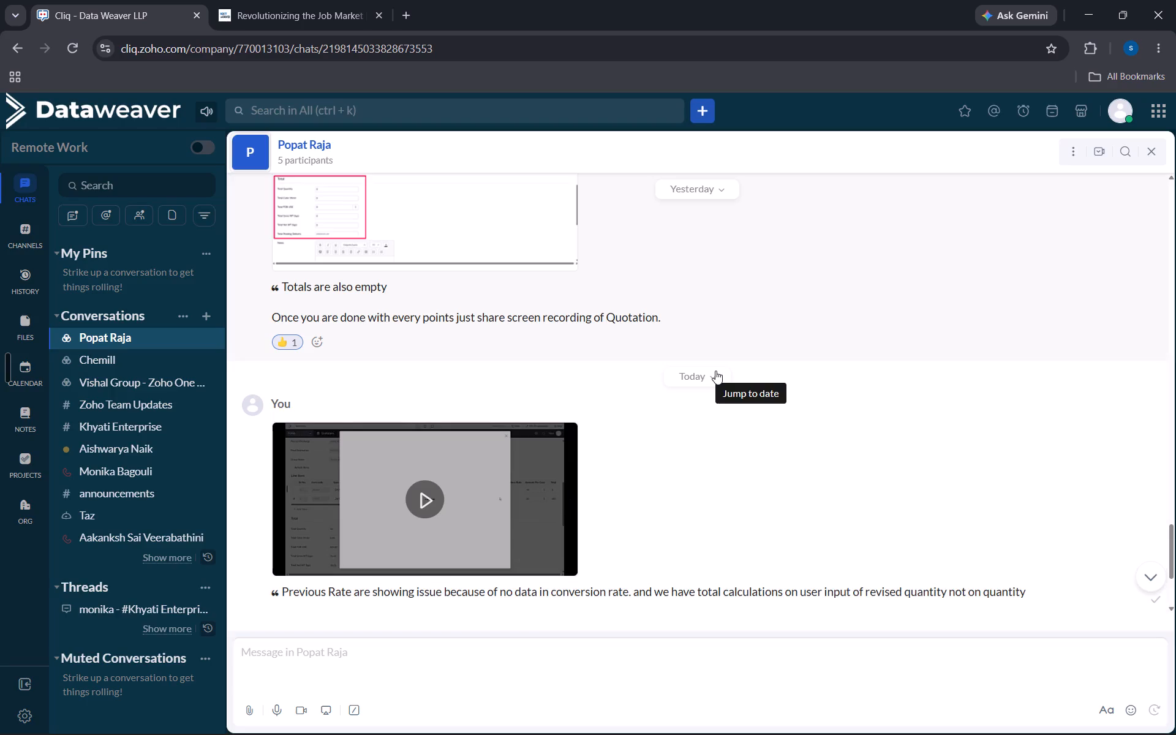
Reopen the Popat group chat and delete the second, duplicate message with the screen recording.
key("Escape")
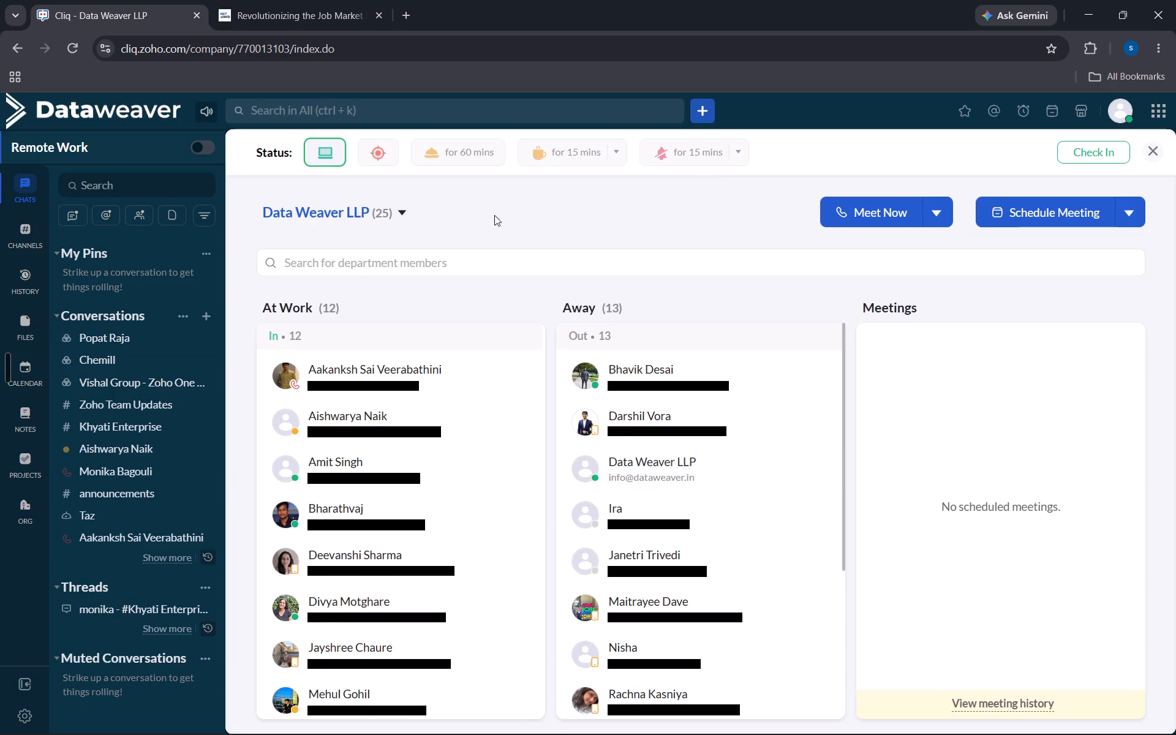
left_click(128, 336)
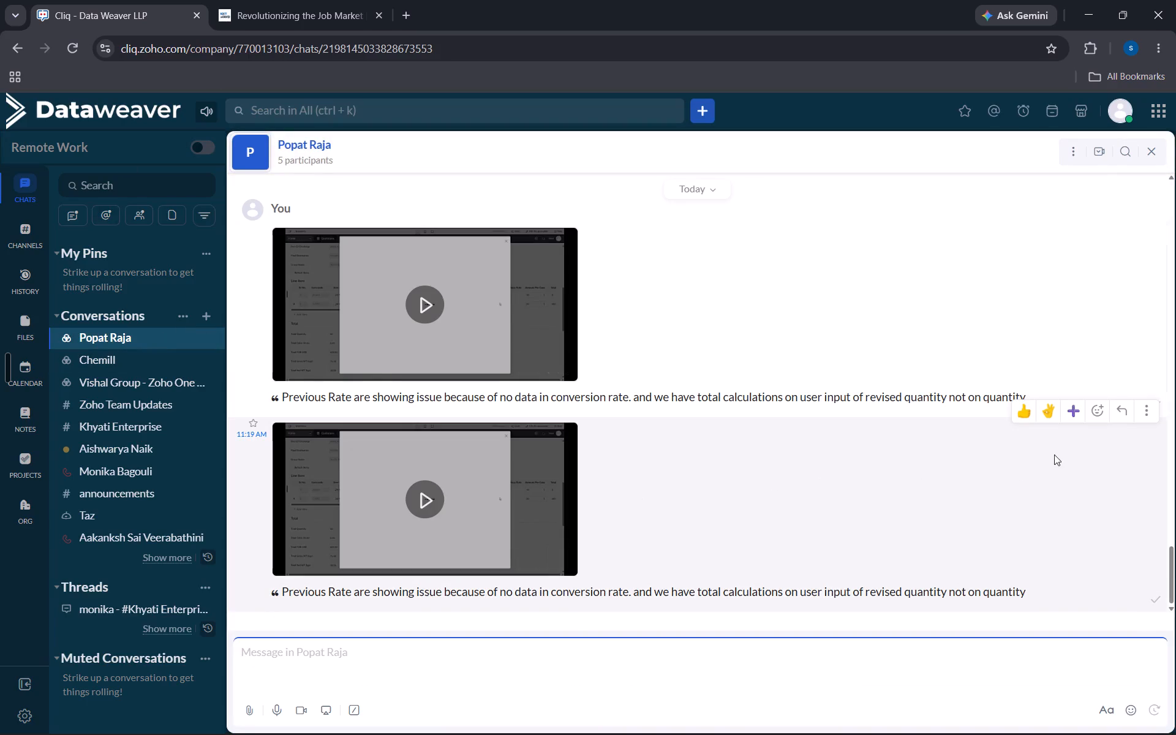
left_click(1145, 415)
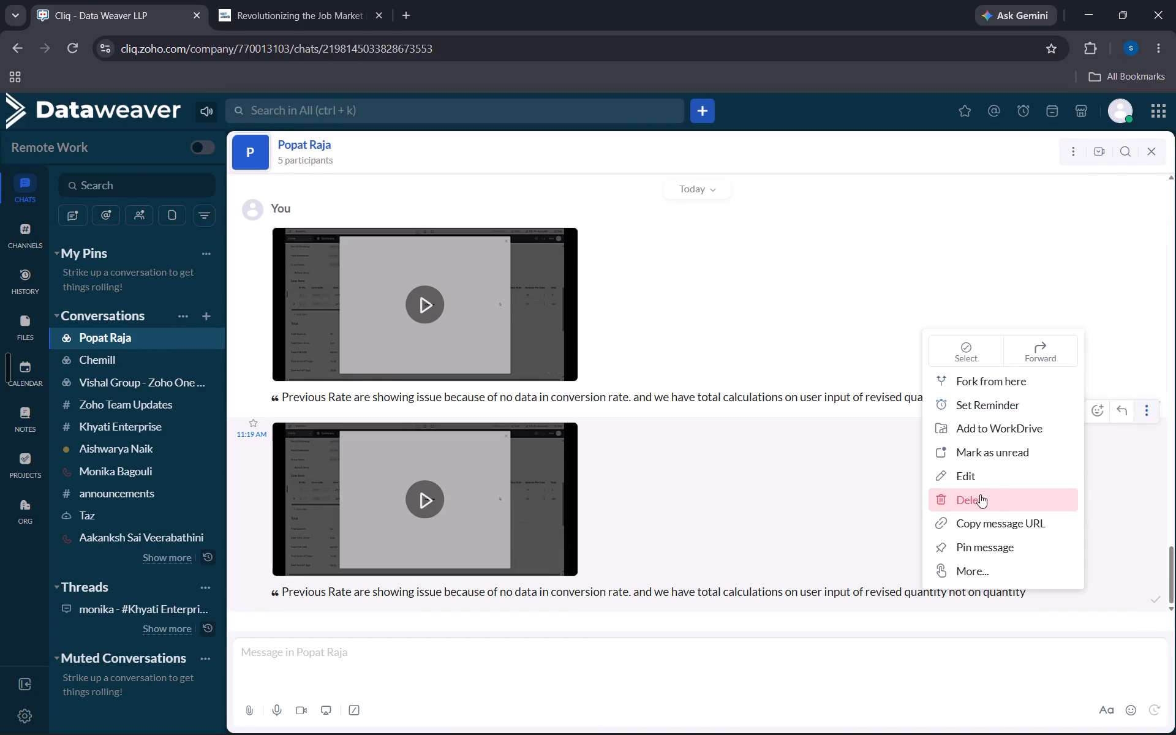
left_click(980, 494)
left_click(766, 486)
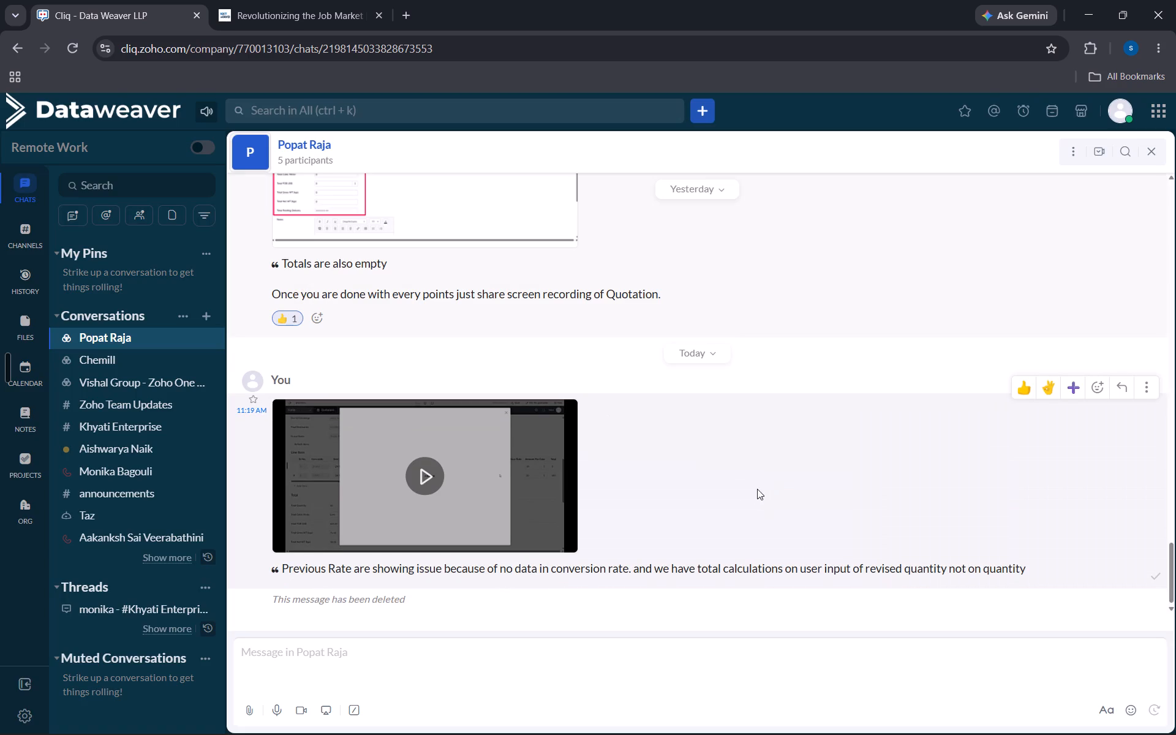
Reload Cliq, recheck the shared recording in the Popat group chat and close the chat.
left_click(70, 43)
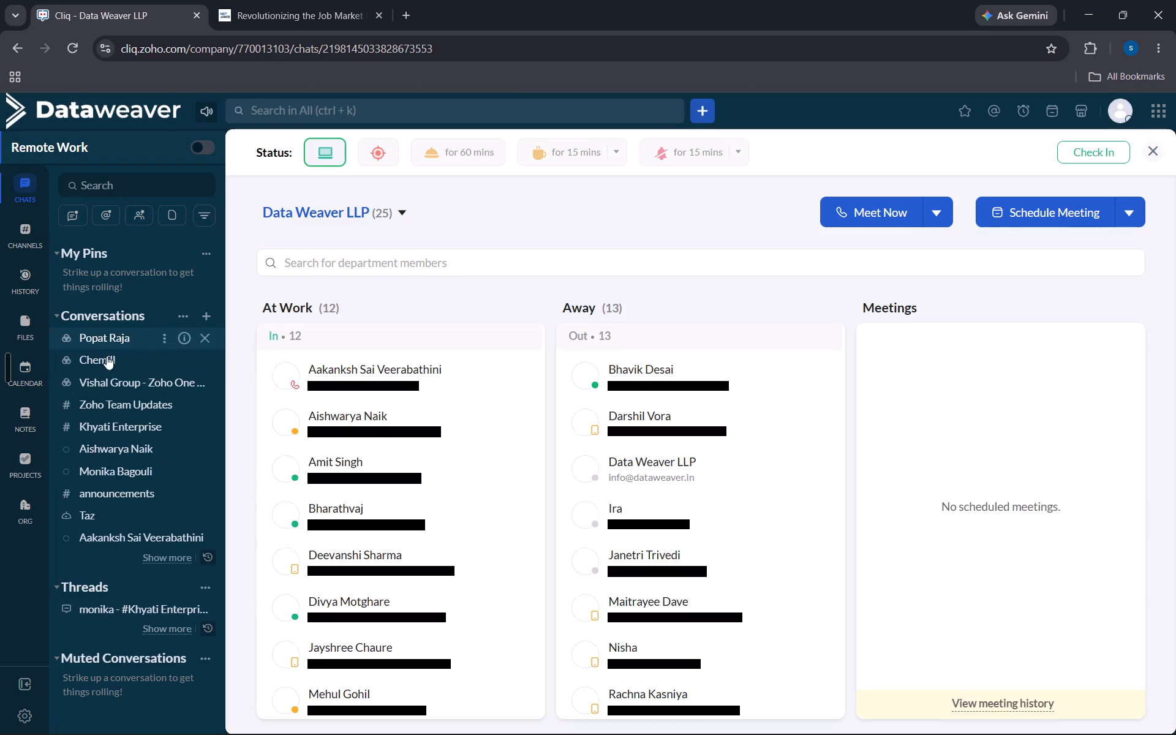
left_click(115, 331)
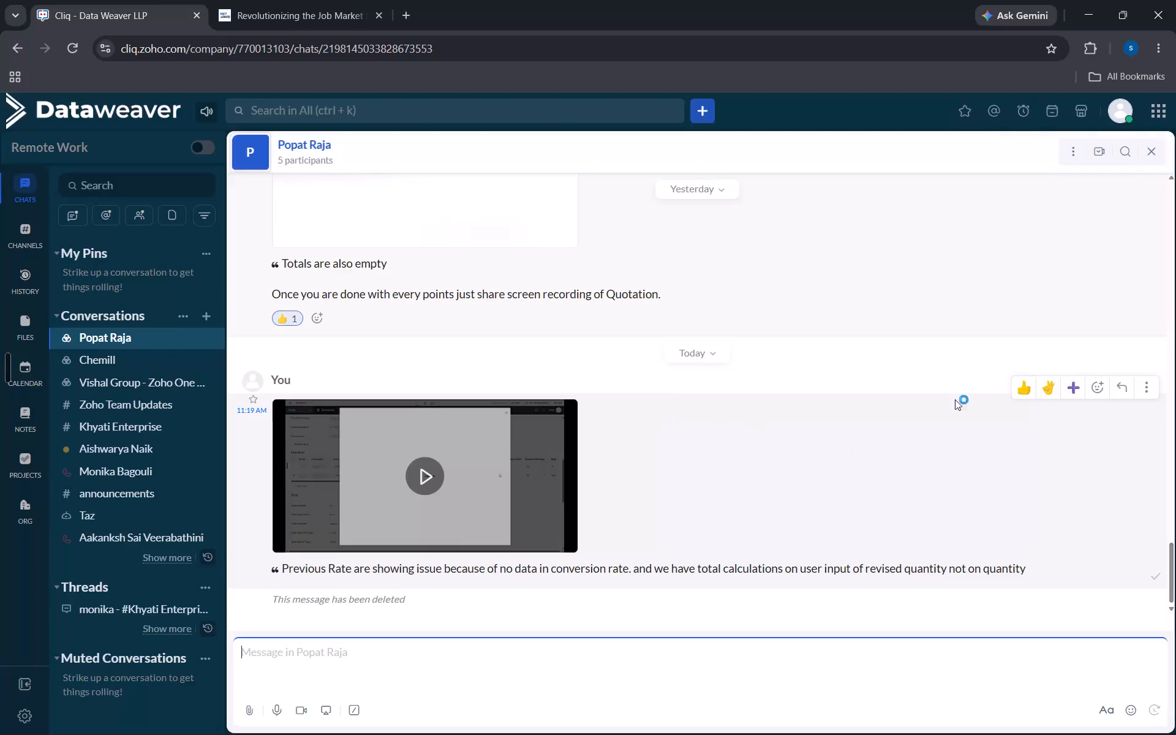
left_click(1147, 151)
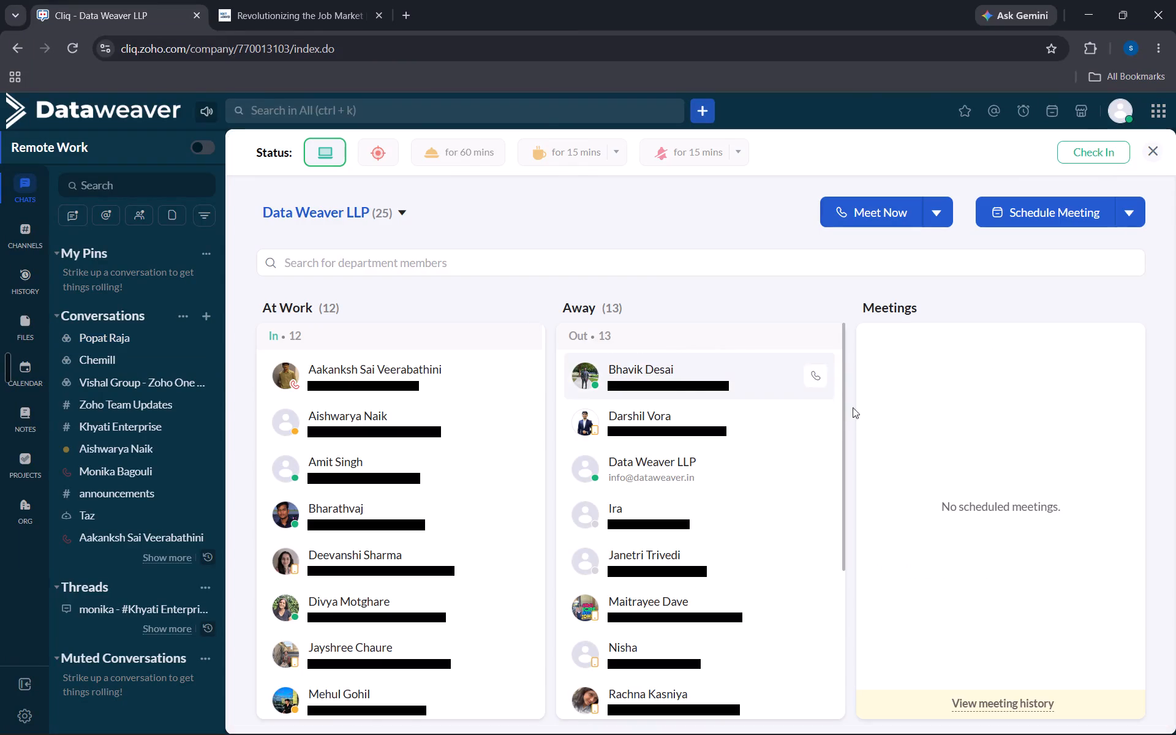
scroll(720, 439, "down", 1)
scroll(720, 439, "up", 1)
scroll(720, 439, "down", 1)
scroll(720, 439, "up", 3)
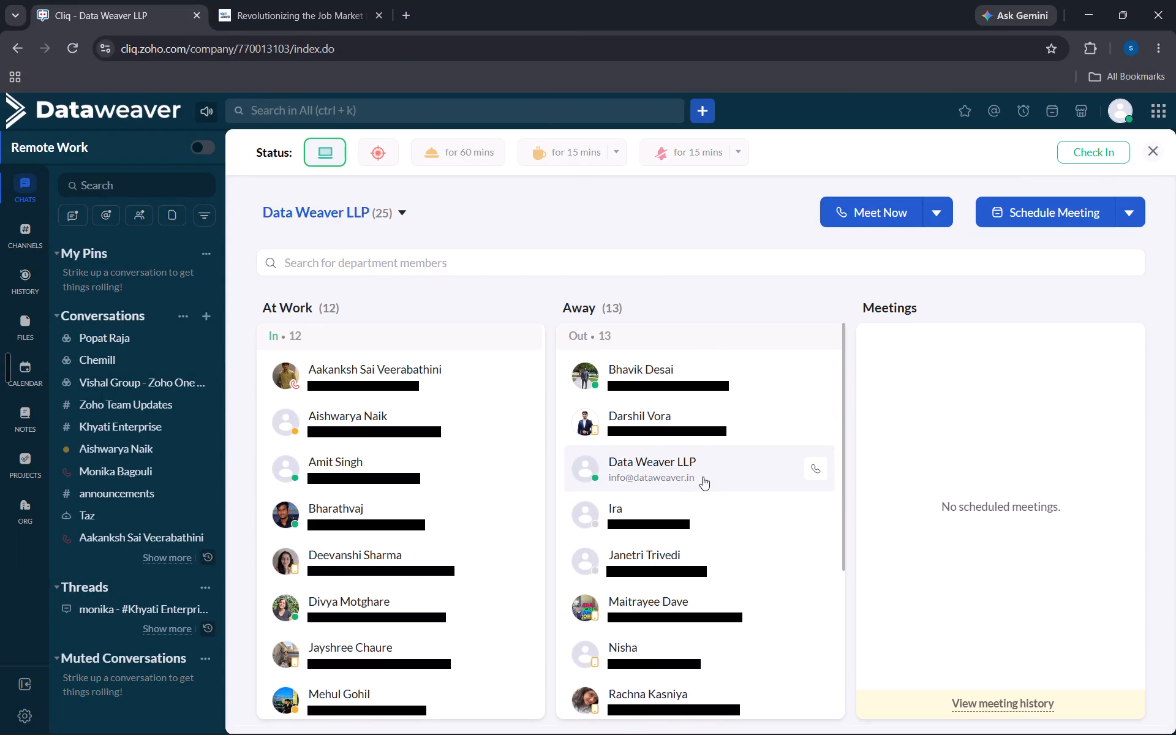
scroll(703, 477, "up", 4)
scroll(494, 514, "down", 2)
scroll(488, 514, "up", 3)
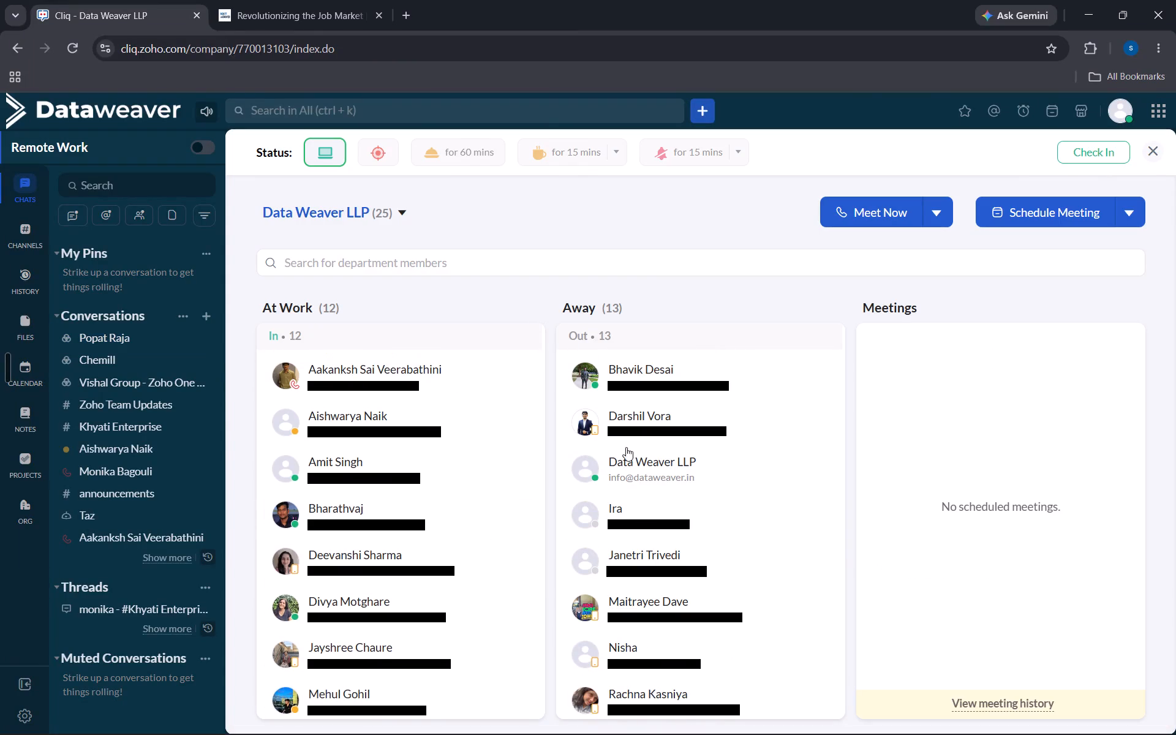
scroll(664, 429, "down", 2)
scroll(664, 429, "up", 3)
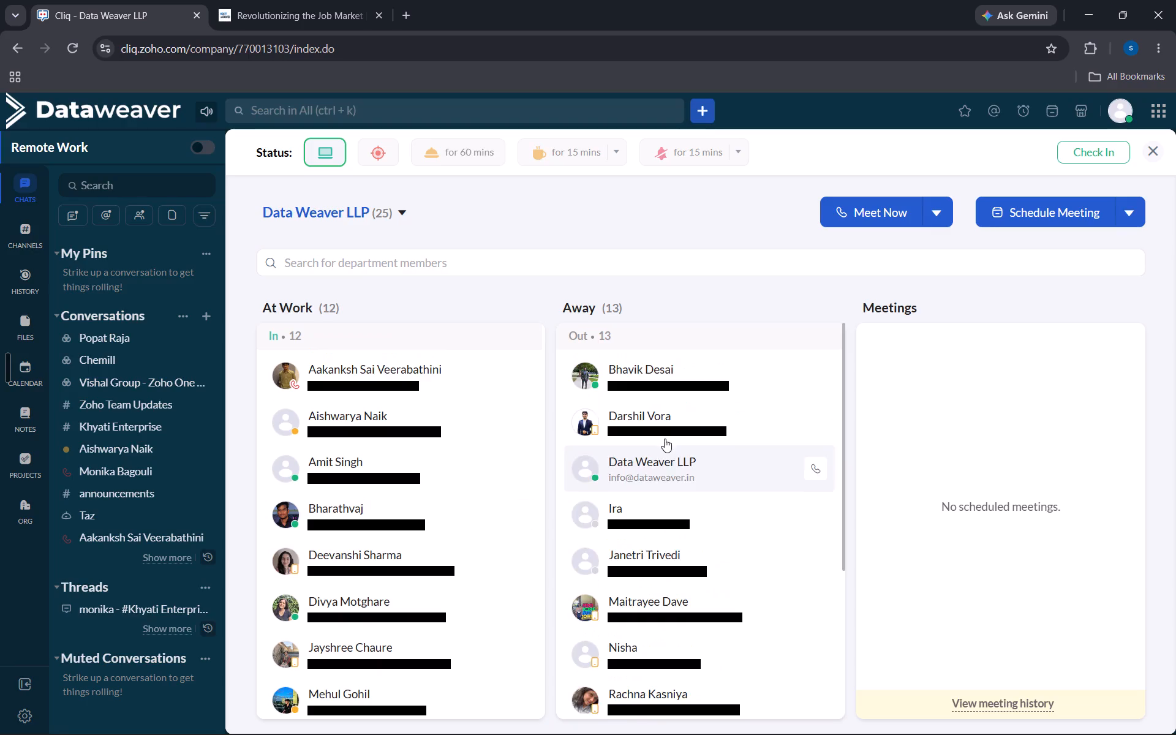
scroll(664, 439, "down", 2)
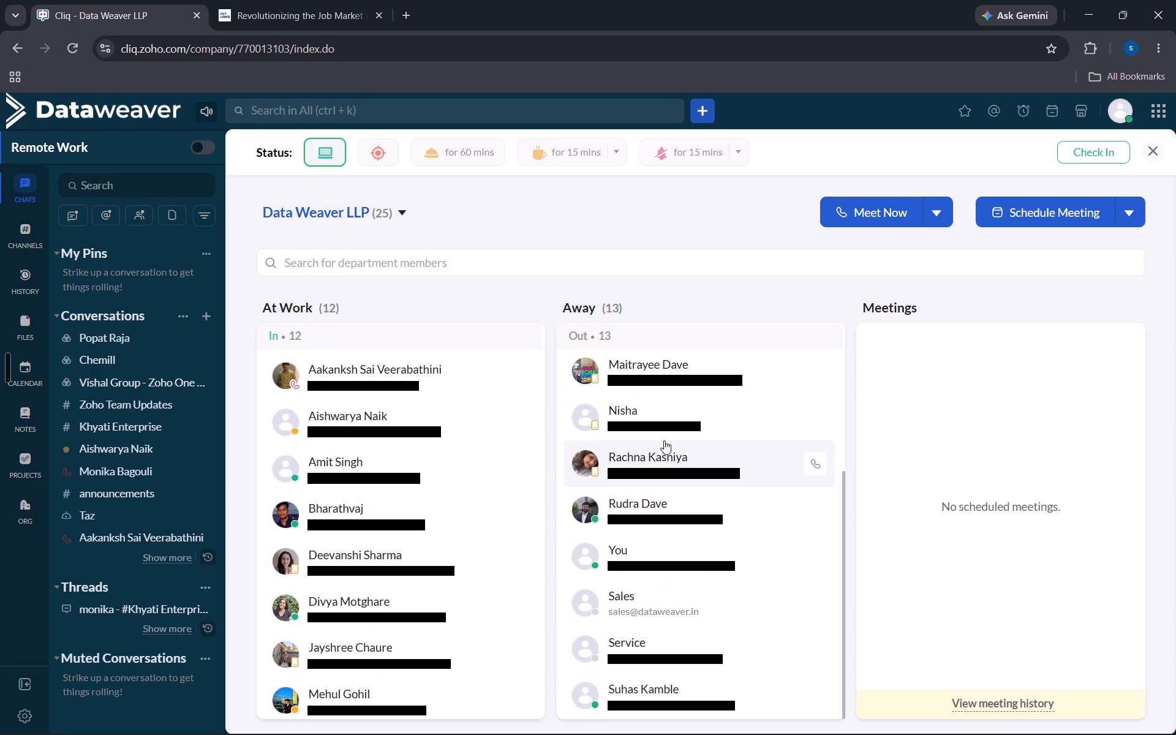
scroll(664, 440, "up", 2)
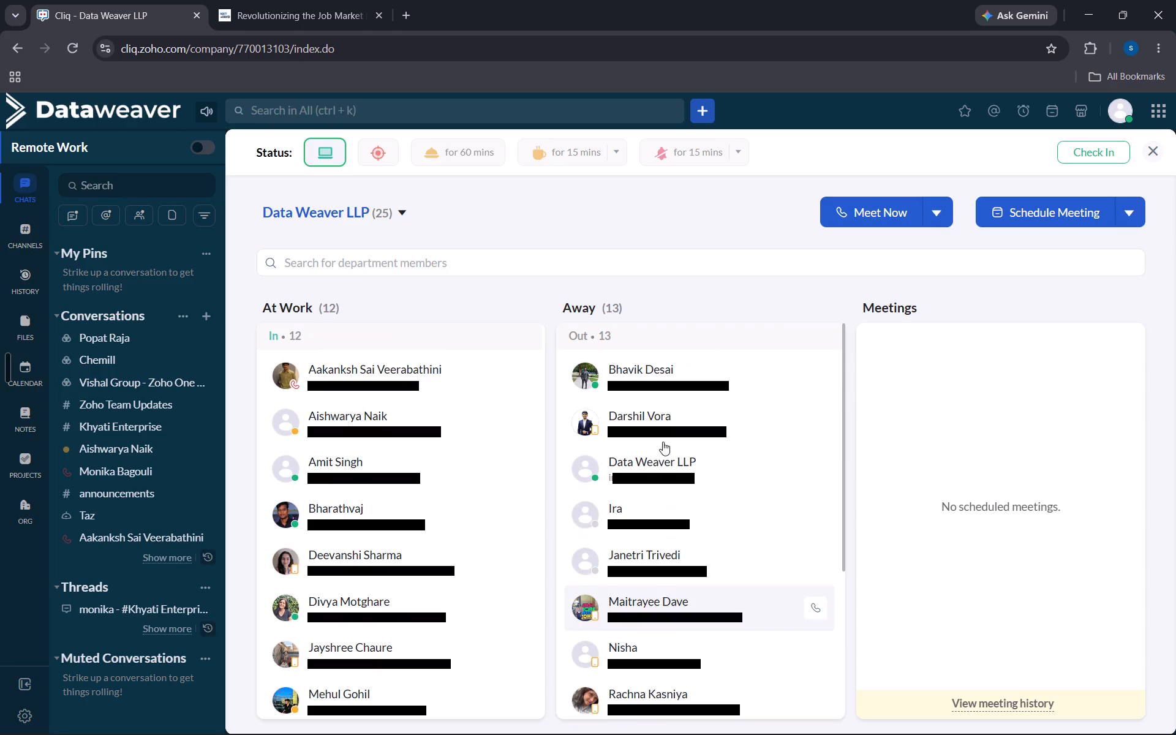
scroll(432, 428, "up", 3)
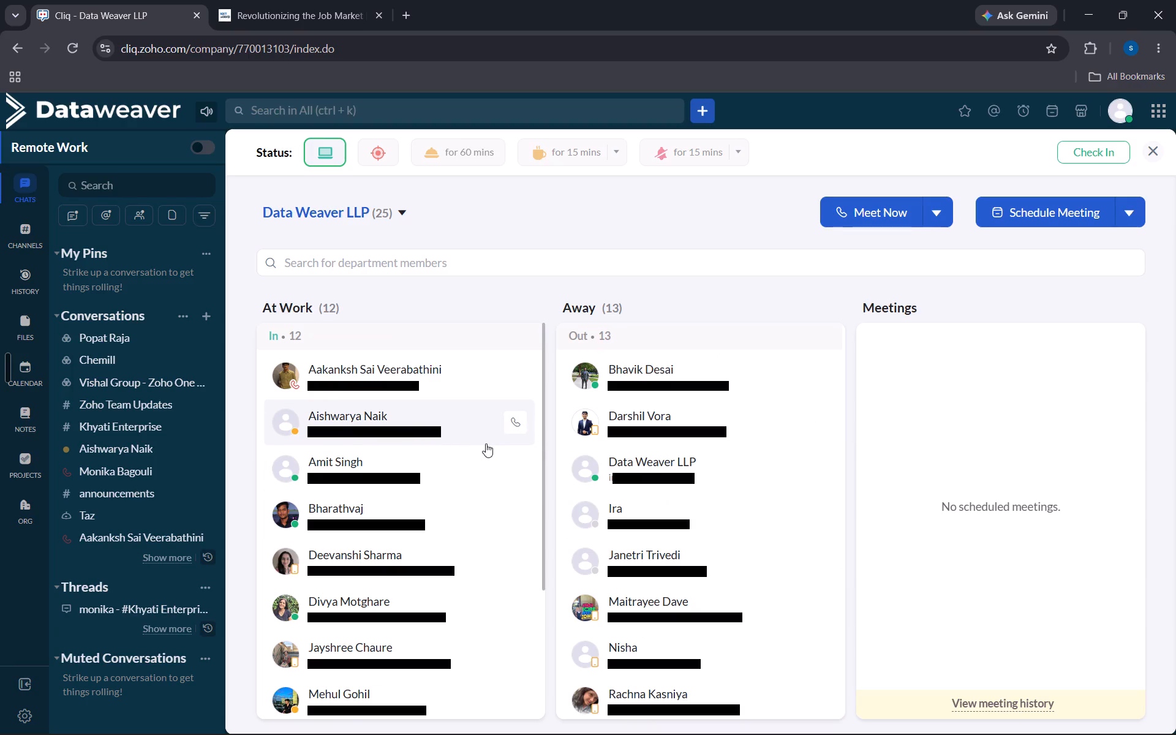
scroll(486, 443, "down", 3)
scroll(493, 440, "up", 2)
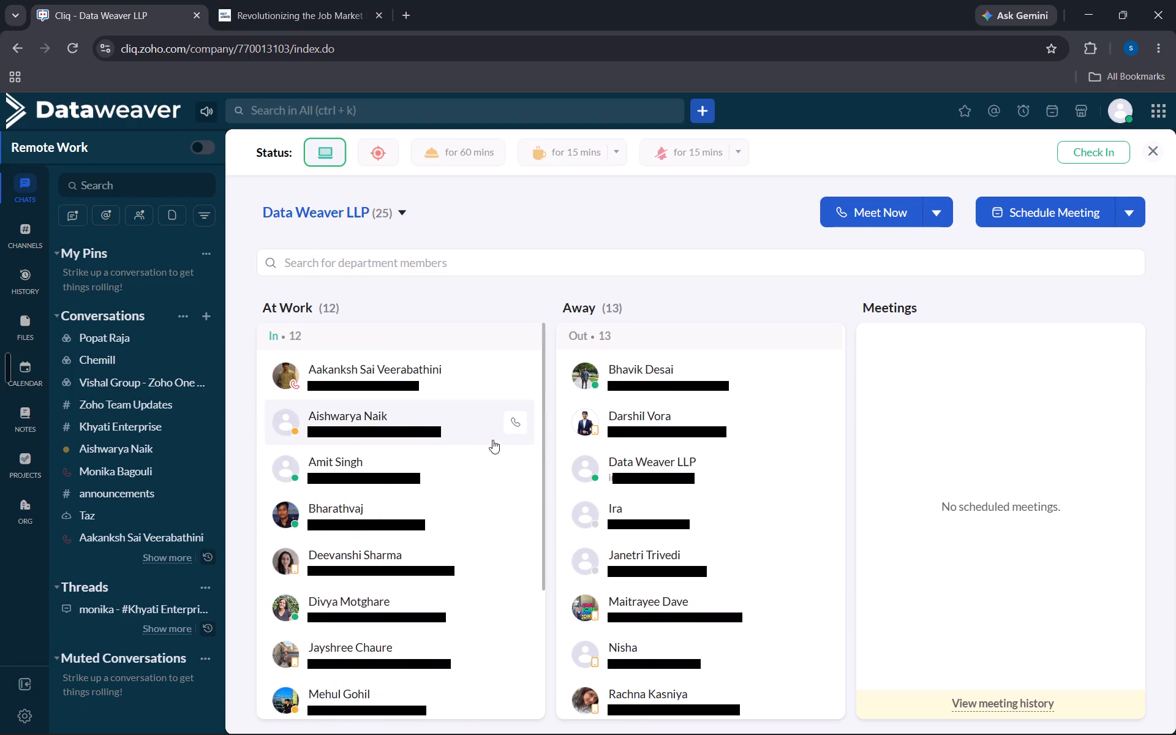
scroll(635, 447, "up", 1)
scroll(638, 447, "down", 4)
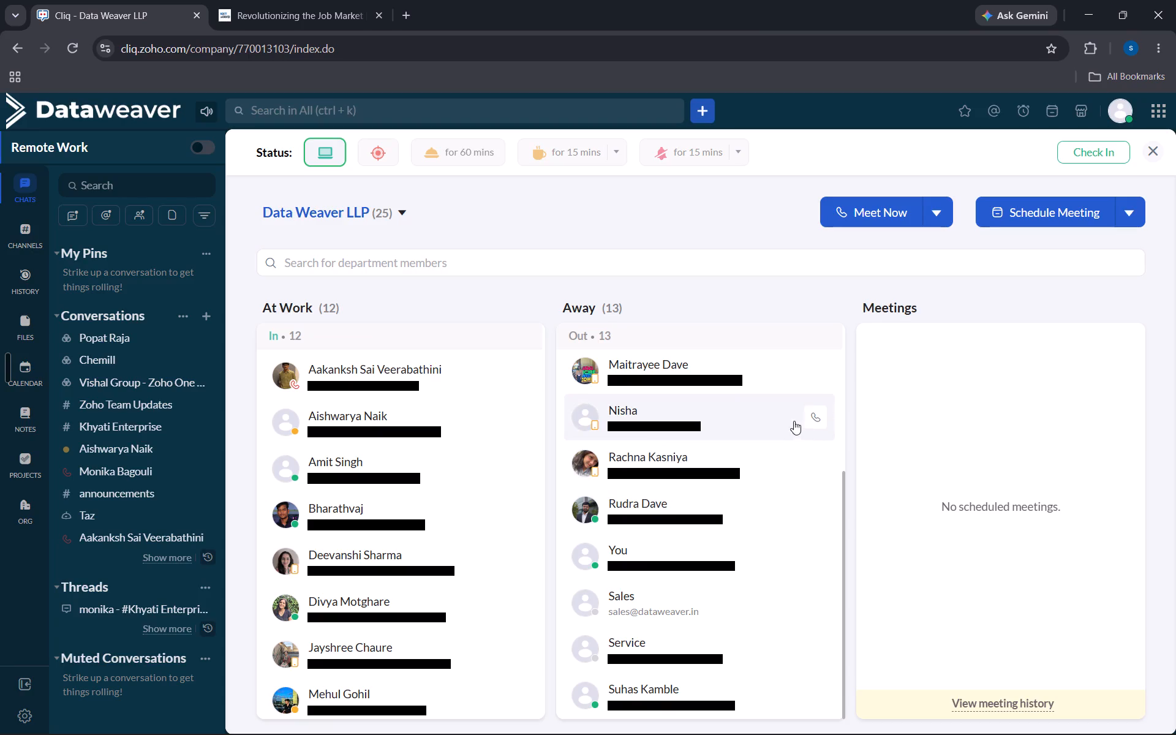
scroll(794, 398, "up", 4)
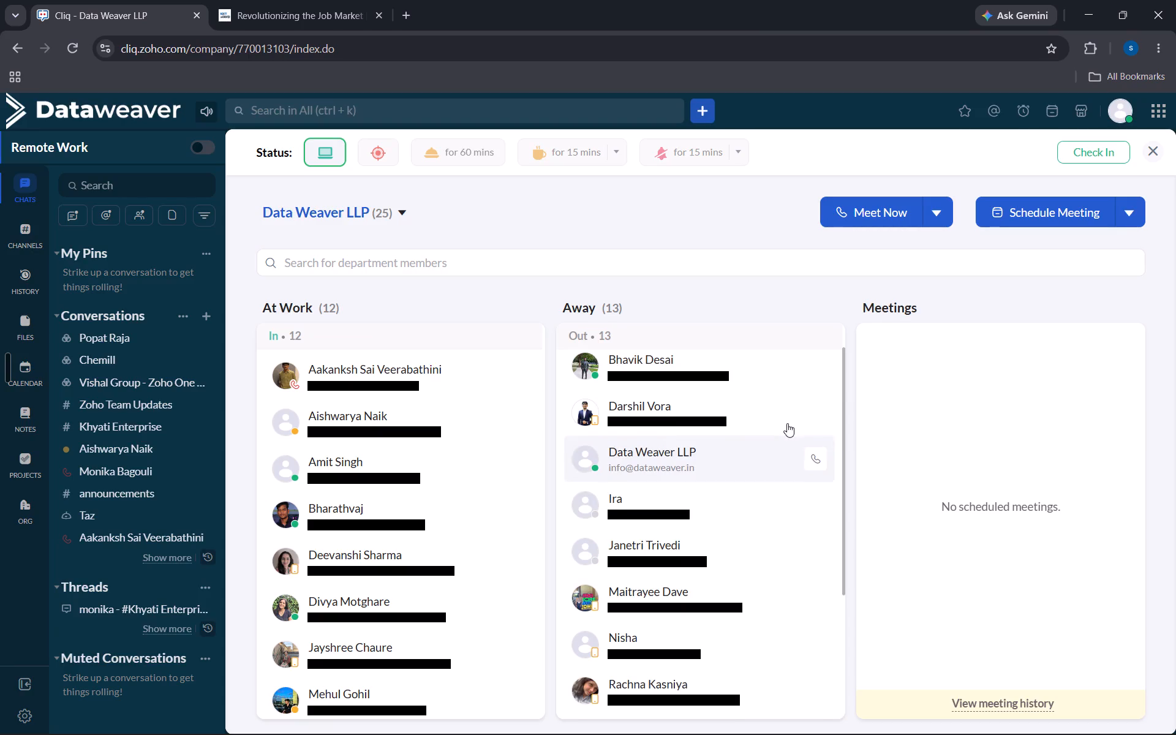